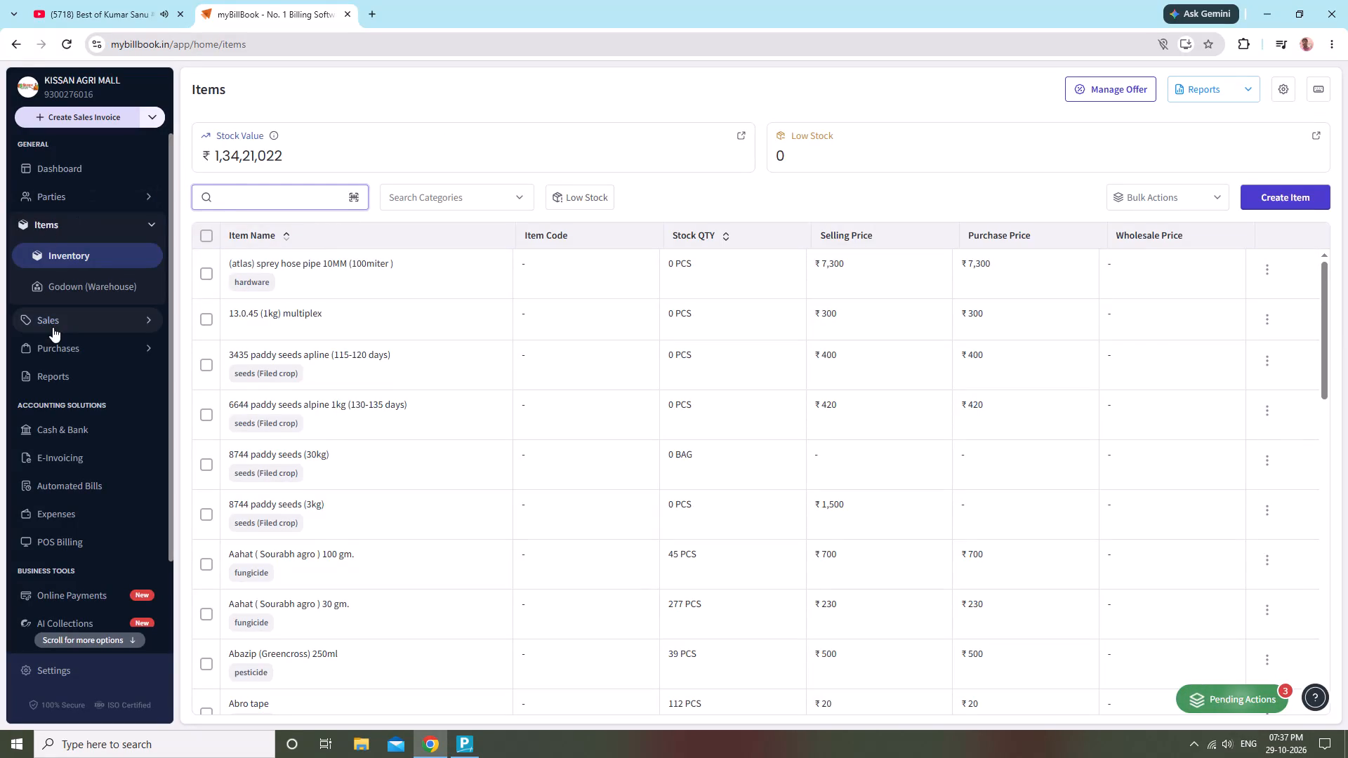
Open the sales invoices list and filter it by date to Today.
{"action": "left_click", "coordinate": [53, 327]}
{"action": "left_click", "coordinate": [284, 199]}
{"action": "left_click", "coordinate": [290, 211]}
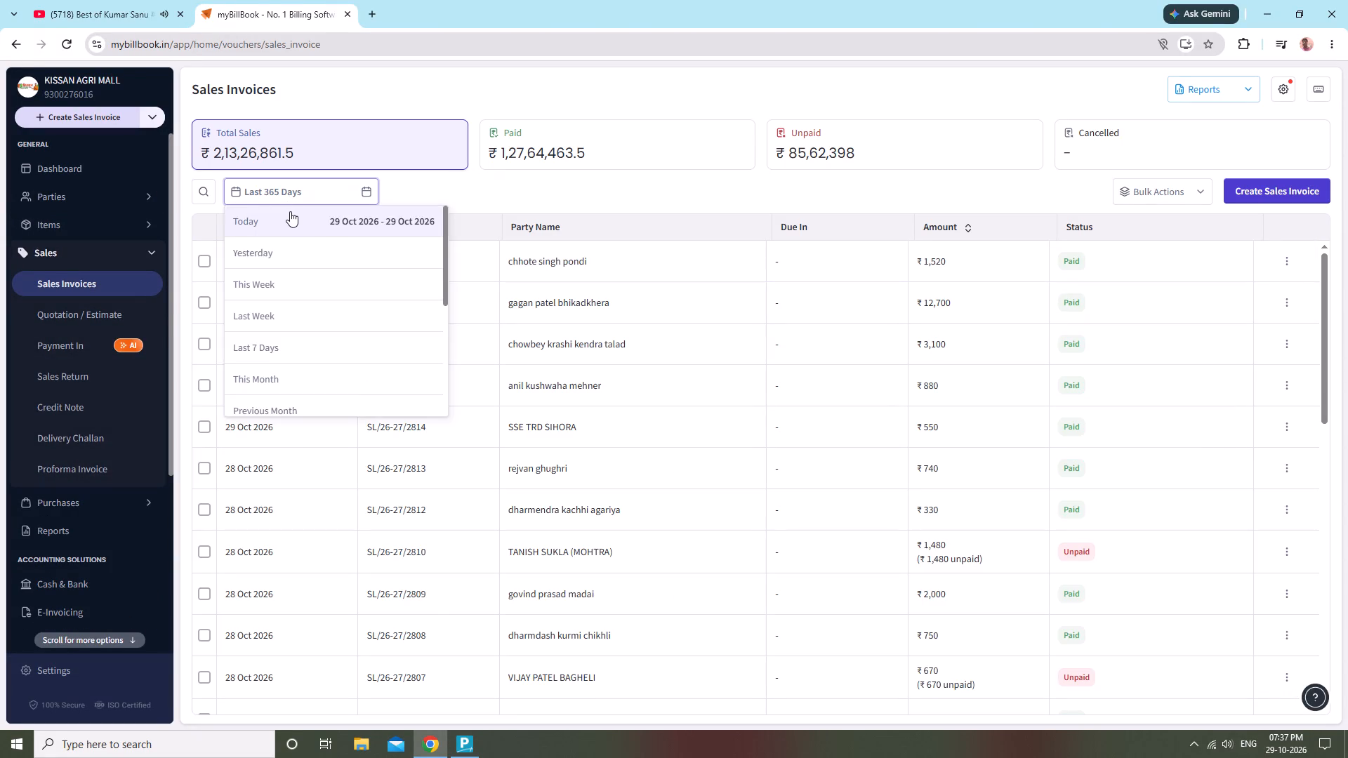
Start a new sales invoice from the sales invoices list.
{"action": "left_click", "coordinate": [1261, 195]}
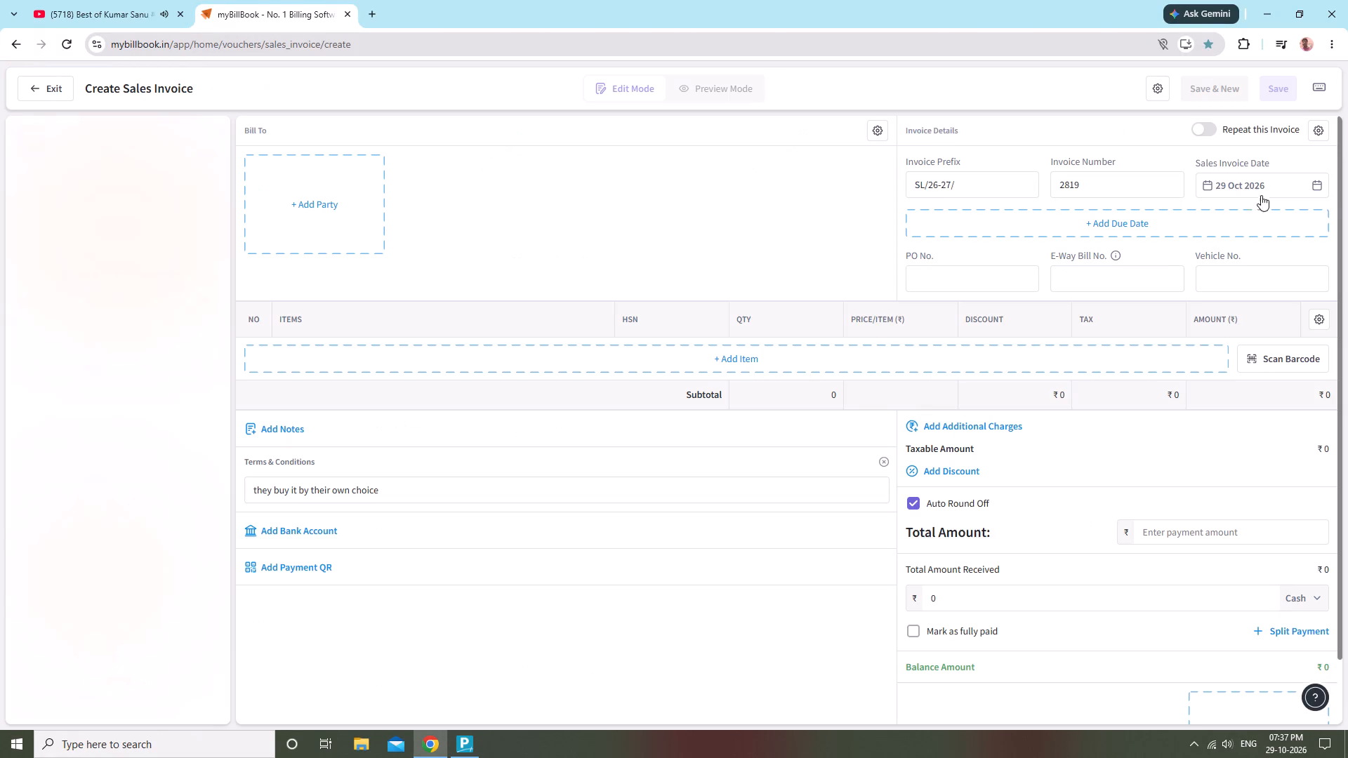
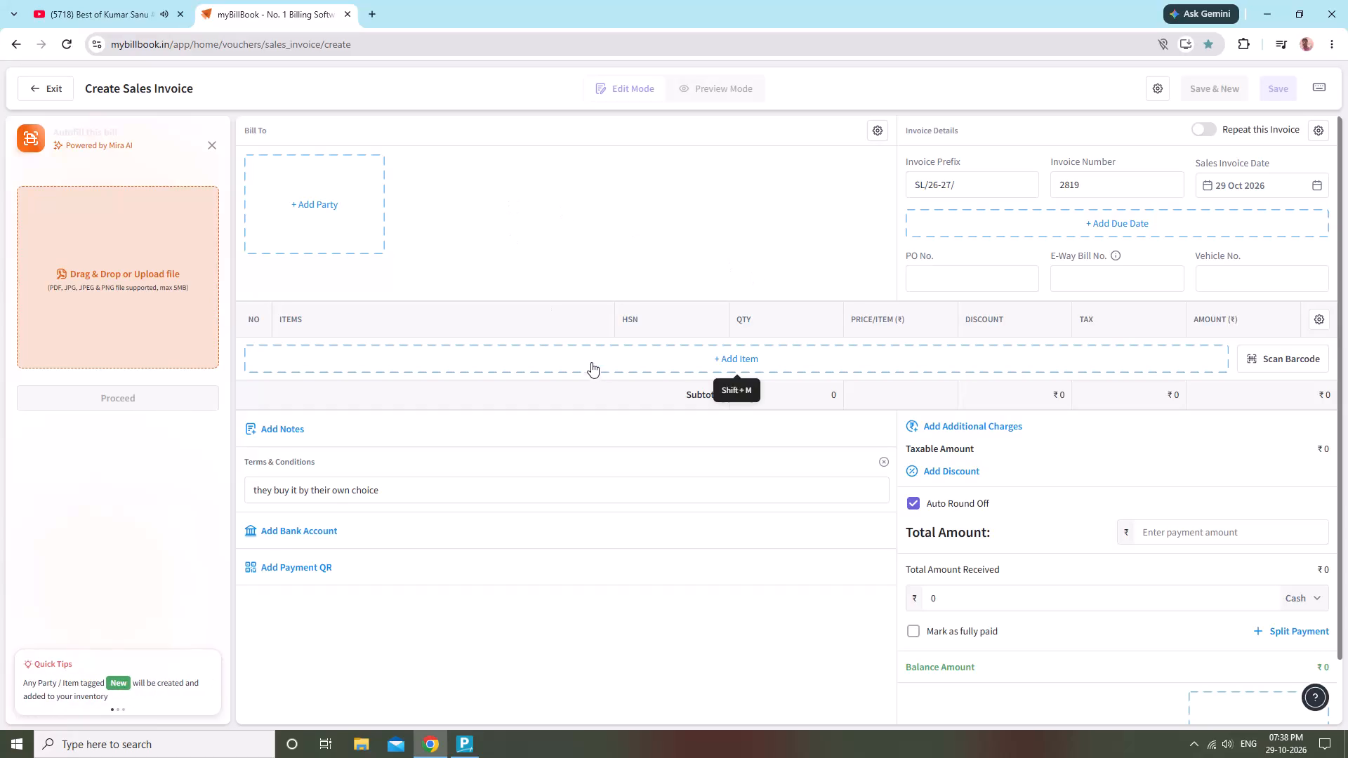
Open the item selection list for adding items to the new sales invoice.
{"action": "left_click", "coordinate": [592, 354]}
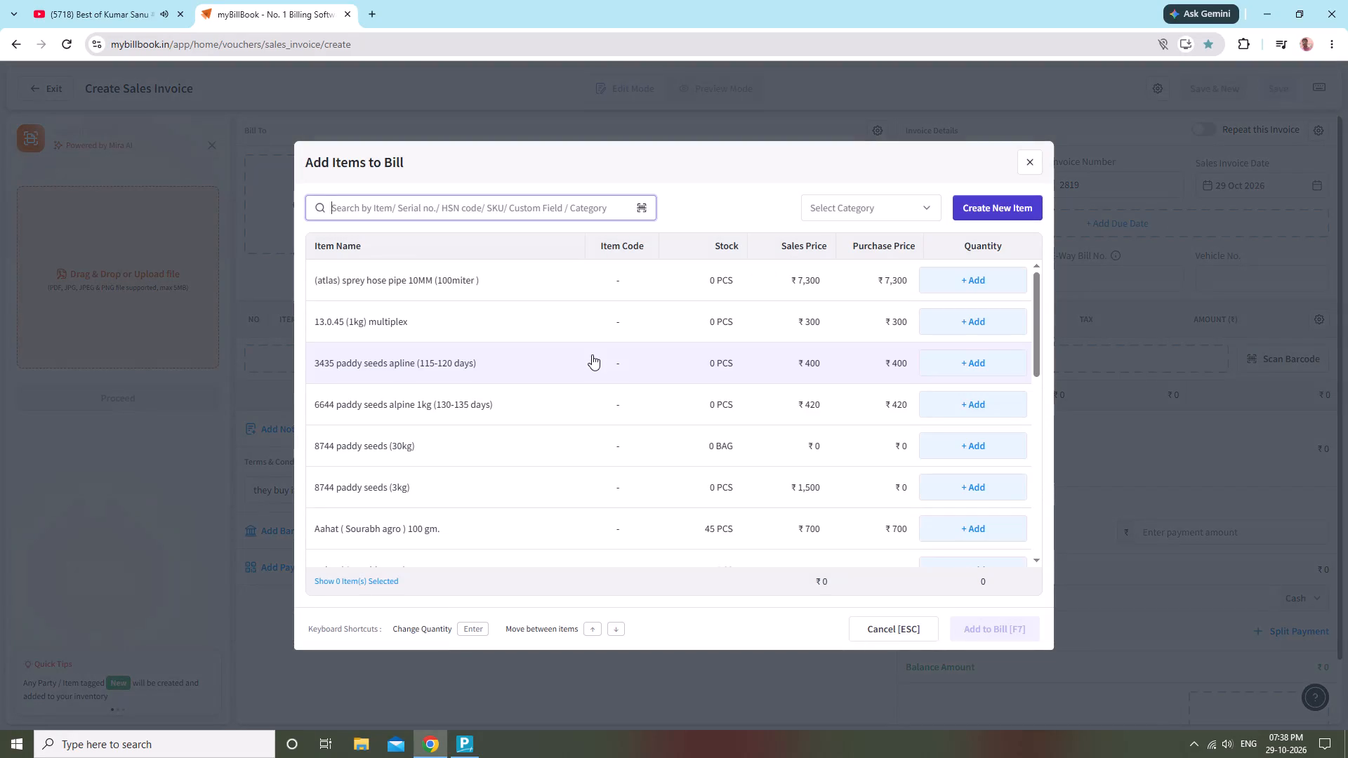
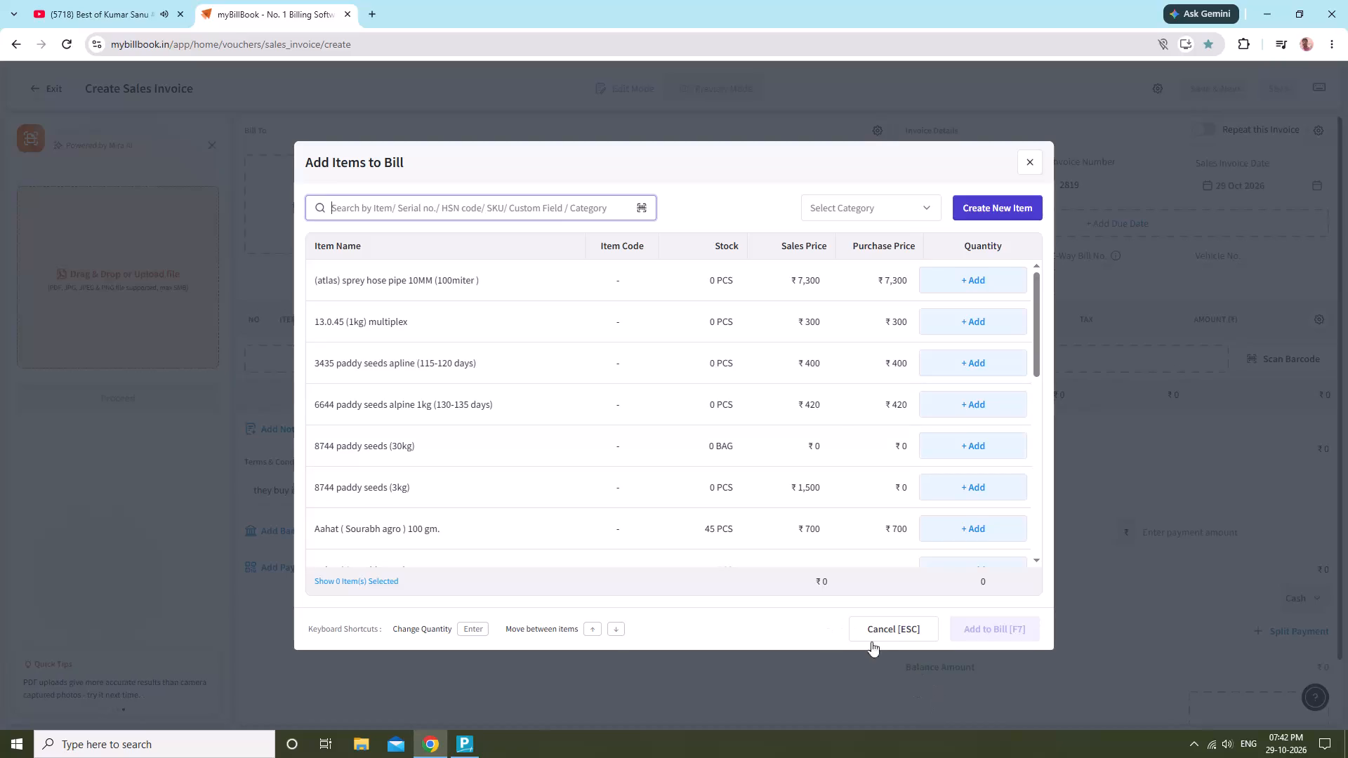
Close the item selection without adding anything and set the invoice's billing party to ayush krashi kendra chorai.
{"action": "left_click", "coordinate": [881, 641]}
{"action": "left_click", "coordinate": [293, 182]}
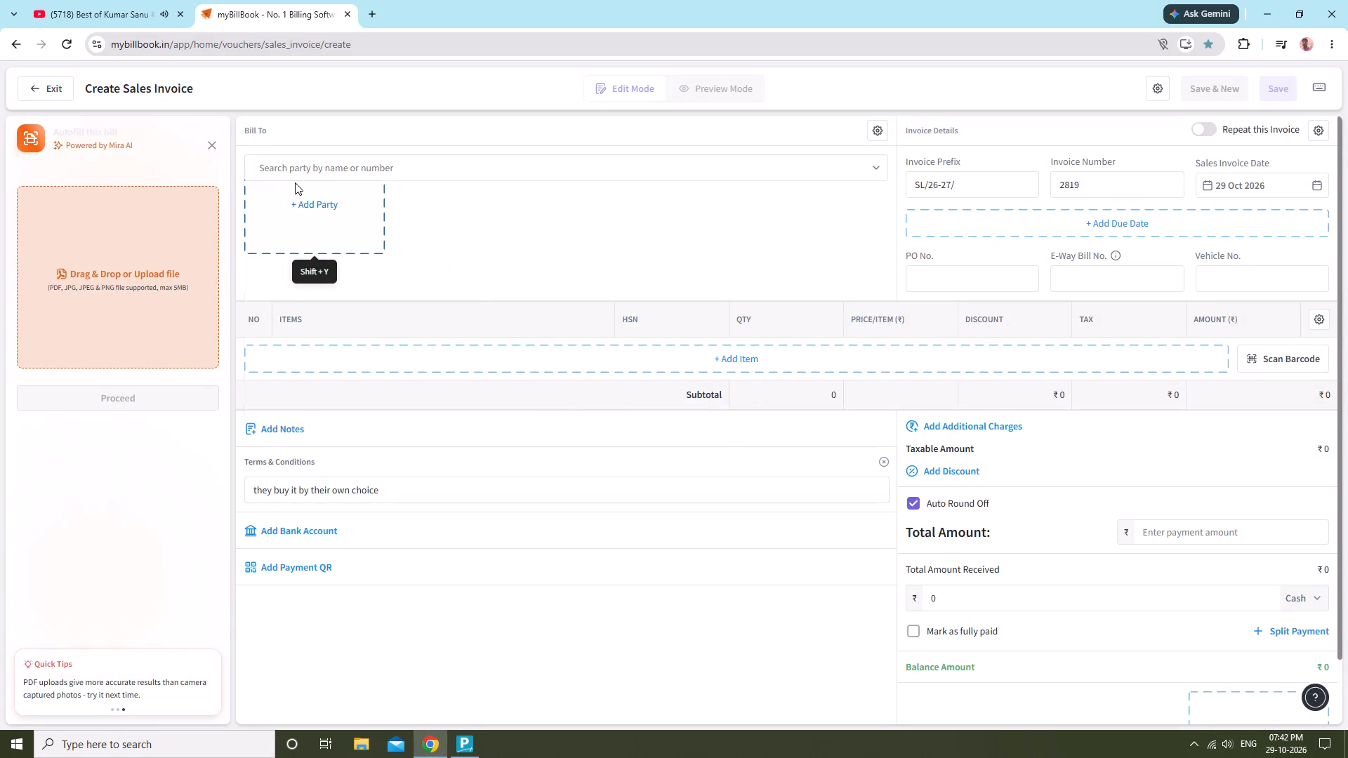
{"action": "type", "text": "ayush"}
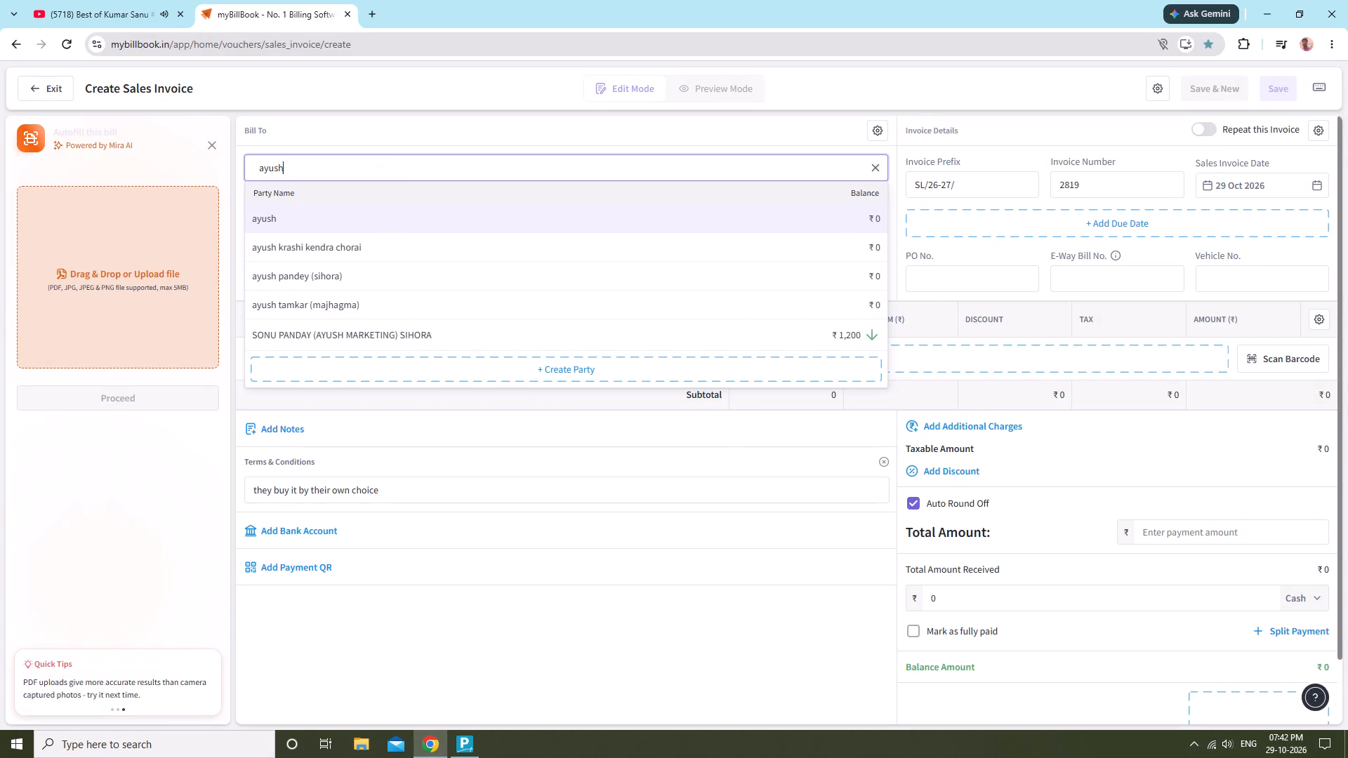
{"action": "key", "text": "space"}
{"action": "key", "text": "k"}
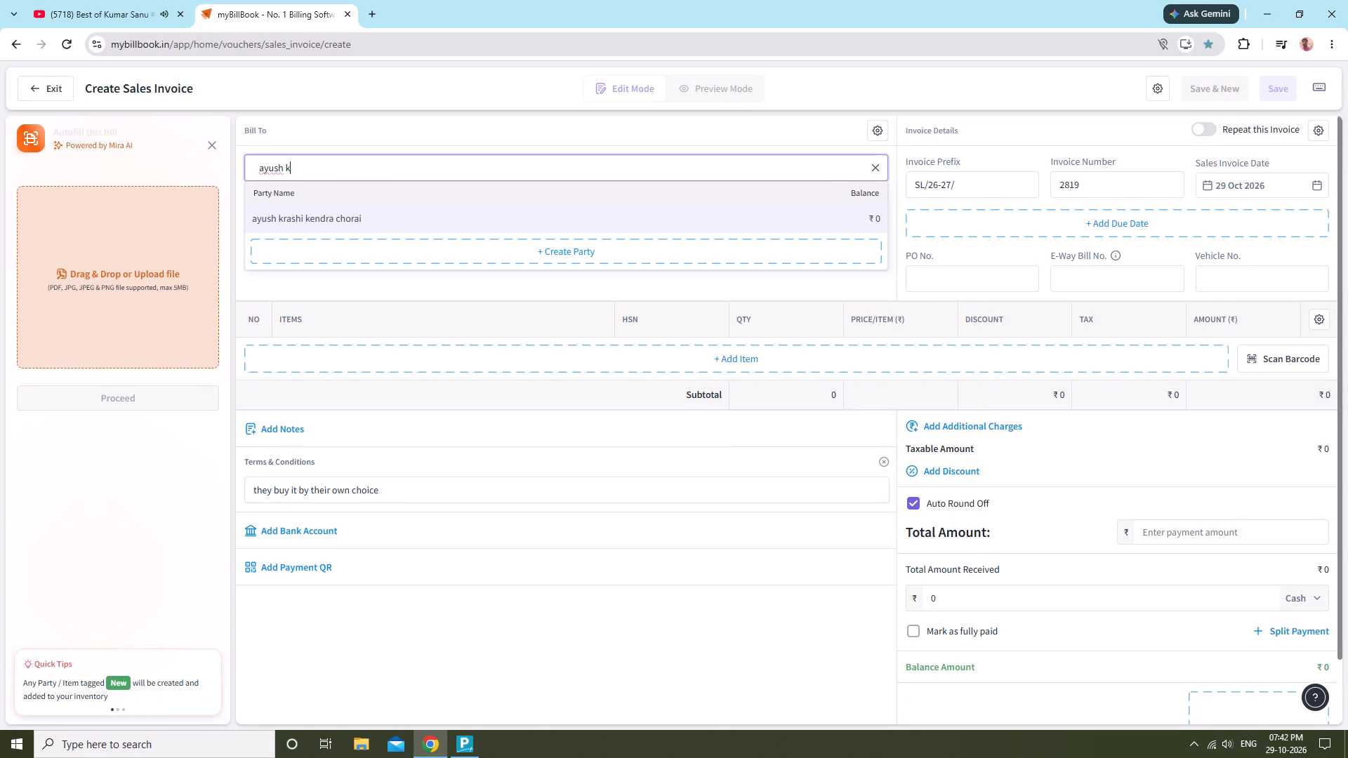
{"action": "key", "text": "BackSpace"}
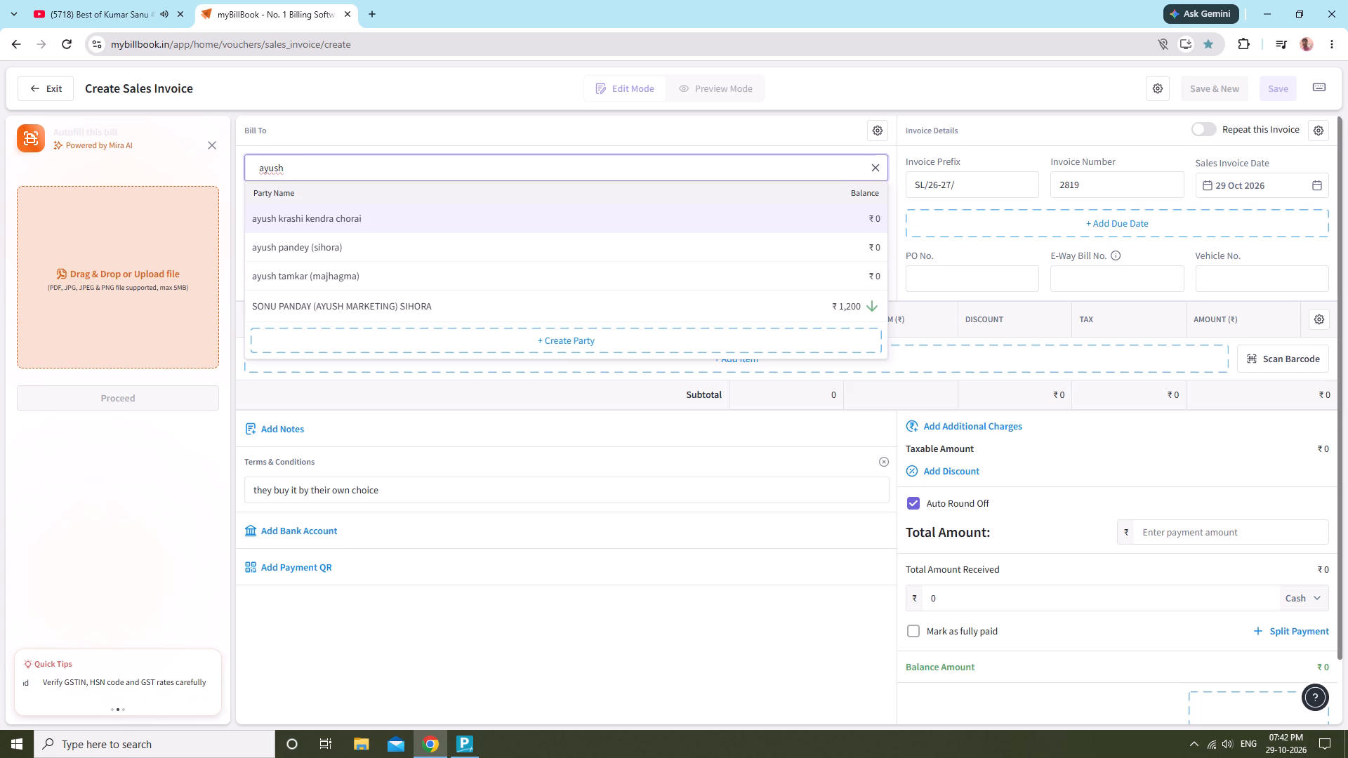
{"action": "left_click", "coordinate": [390, 222]}
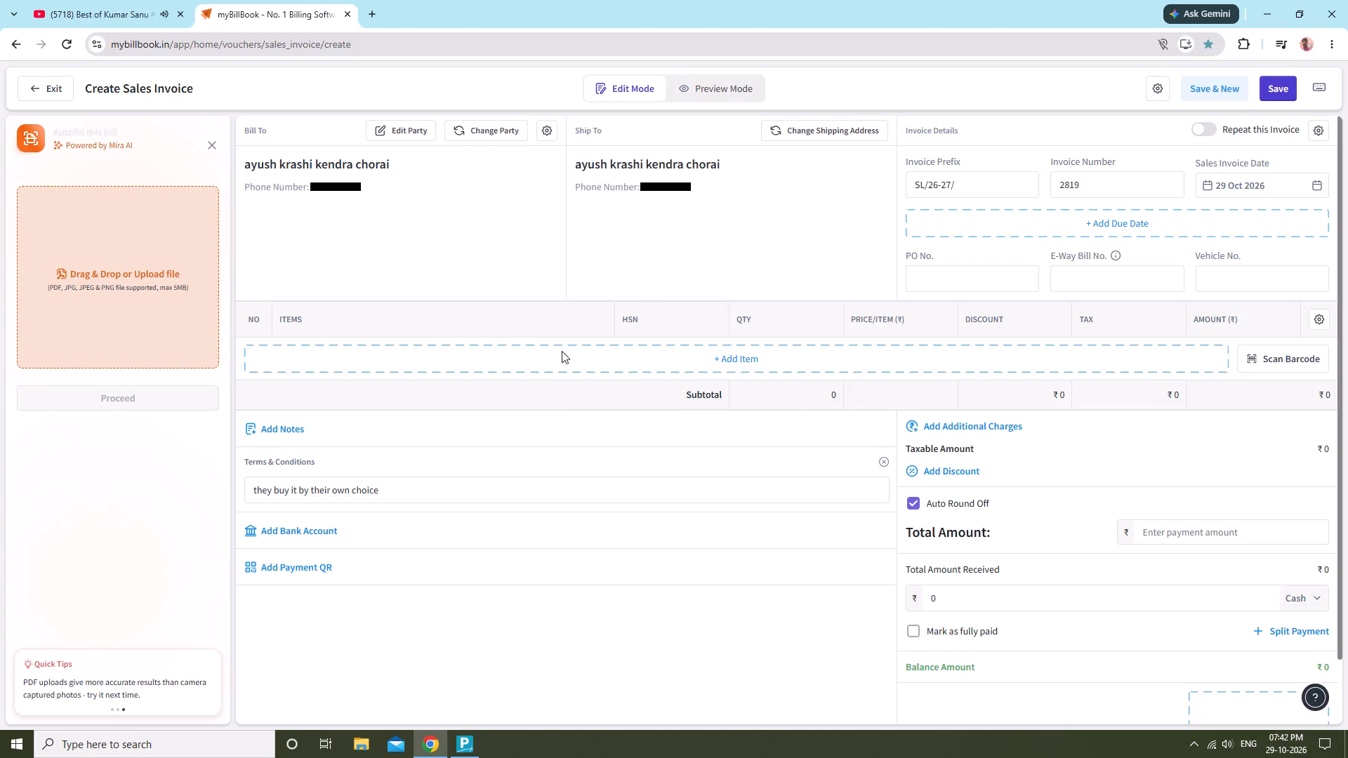
Add 10 PCS of Natura neem oil (Kiva) 100 ml and 10 PCS of Neem Oil (10000 PPM) 1 liter (Krishi Bio) to the bill.
{"action": "left_click", "coordinate": [606, 363]}
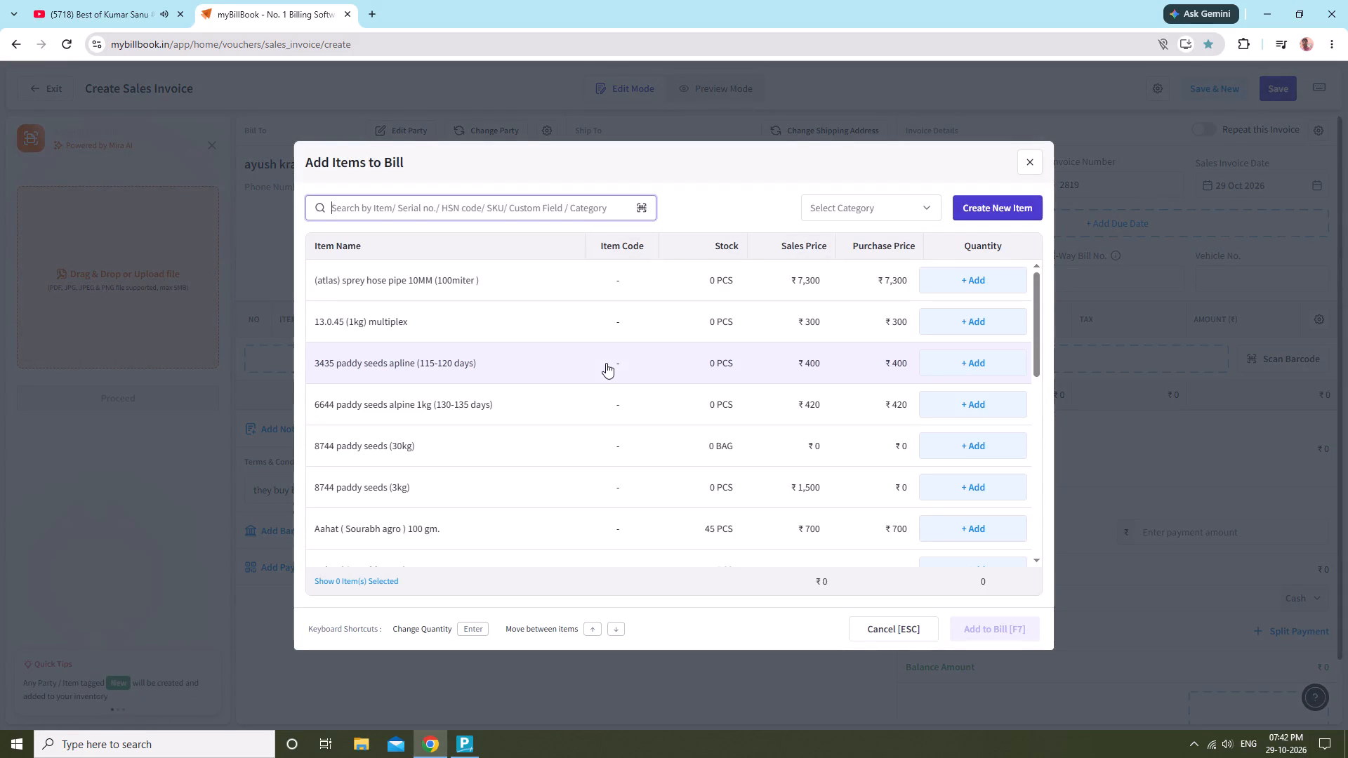
{"action": "type", "text": "neem oi"}
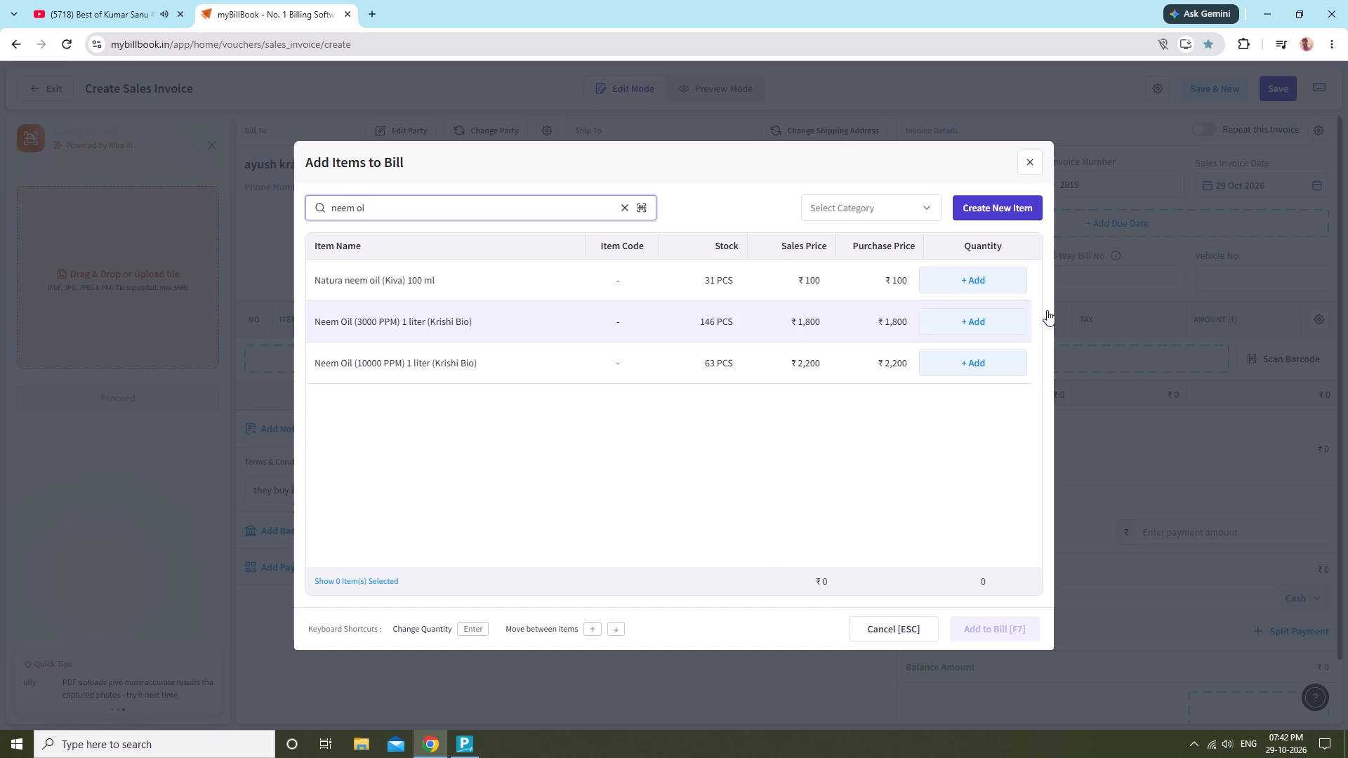
{"action": "left_click", "coordinate": [956, 291]}
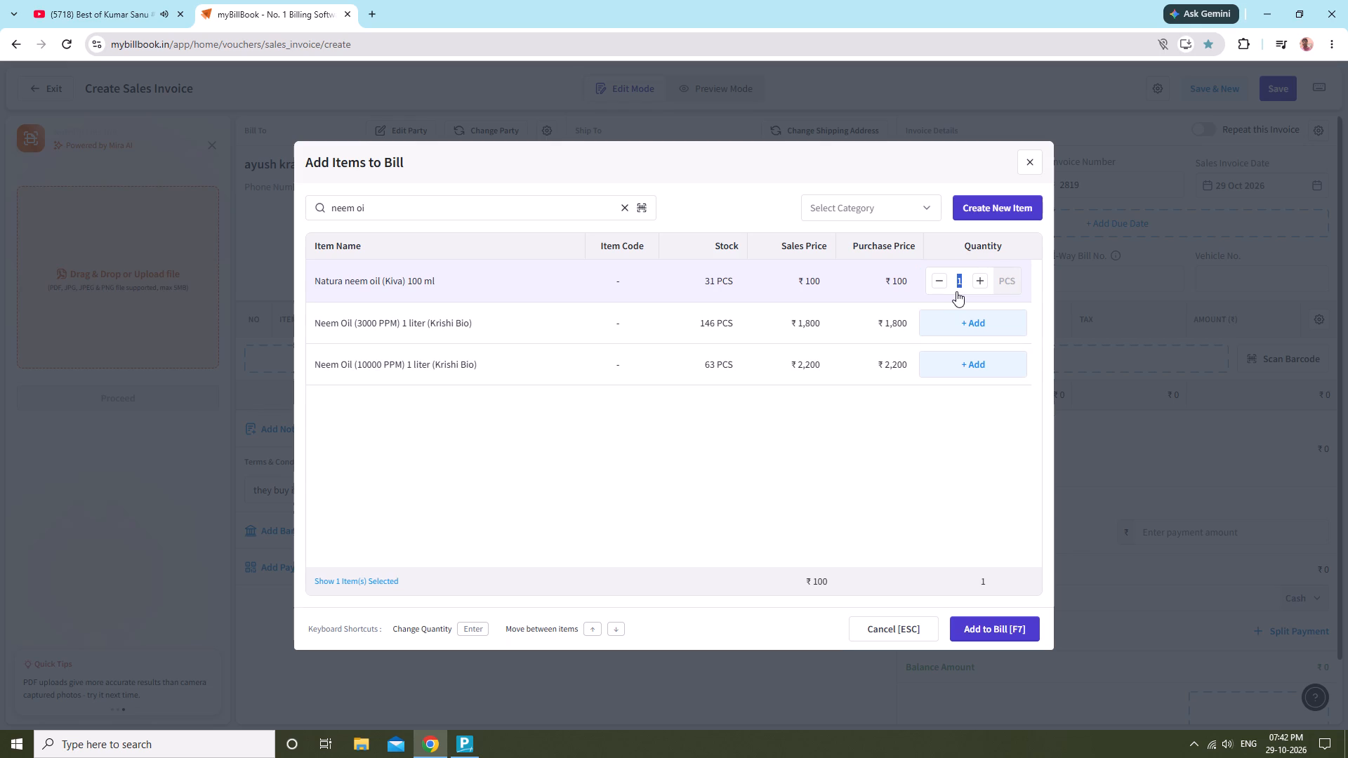
{"action": "type", "text": "10"}
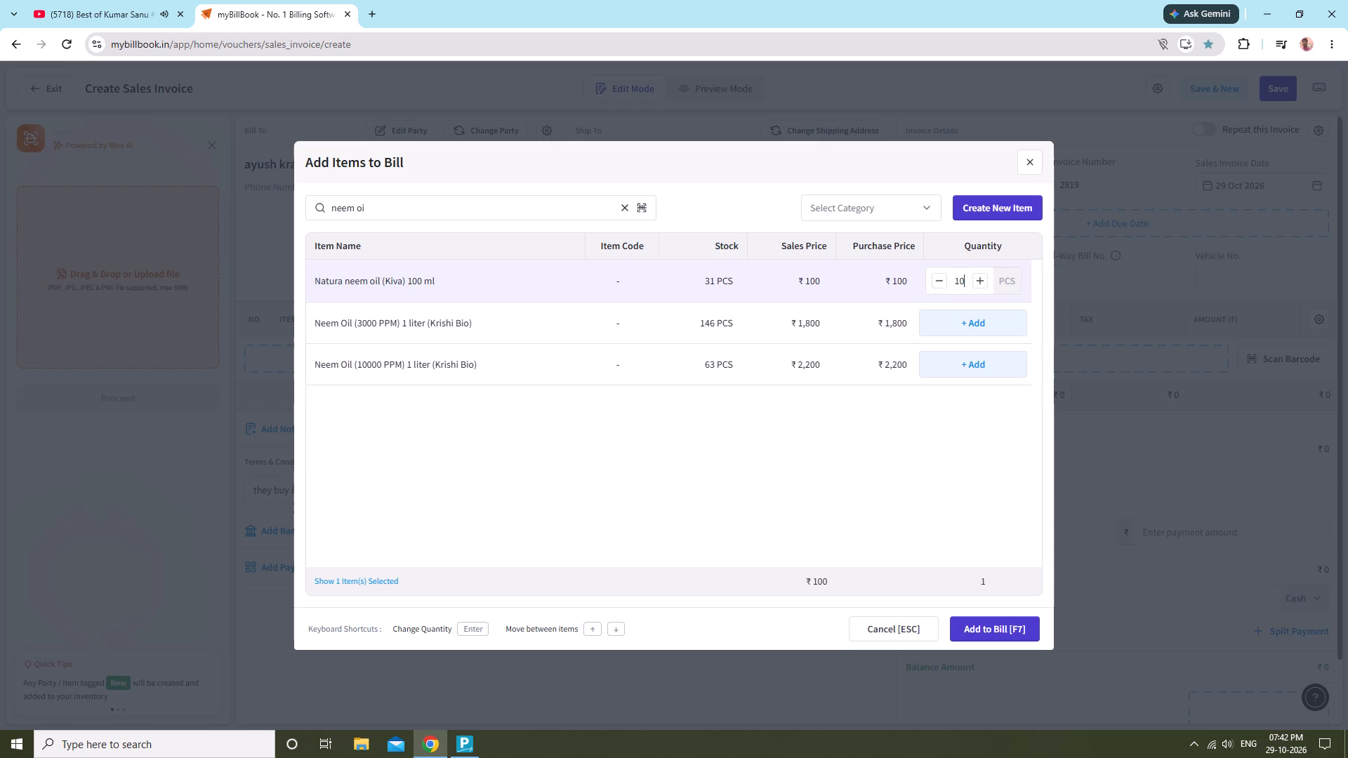
{"action": "left_click", "coordinate": [980, 357]}
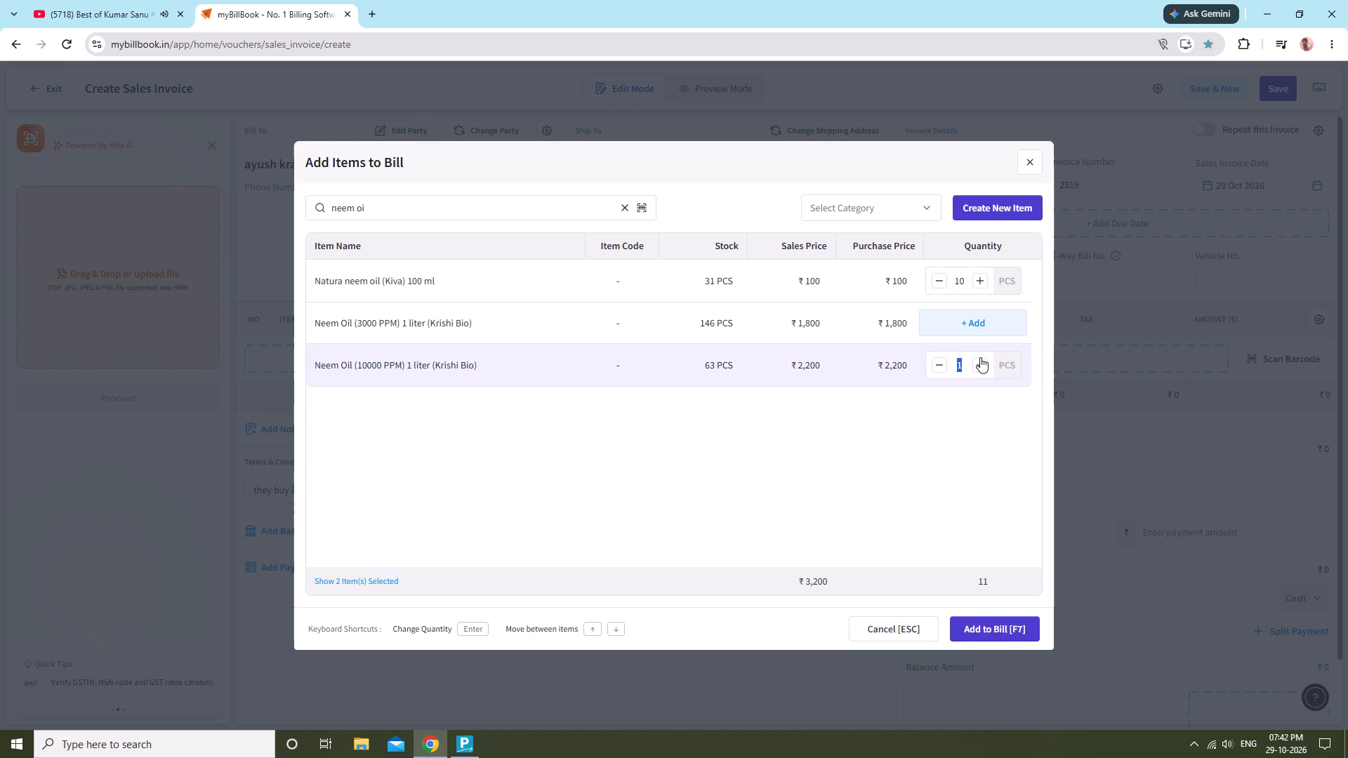
{"action": "key", "text": "1"}
{"action": "key", "text": "0"}
{"action": "left_click", "coordinate": [970, 640]}
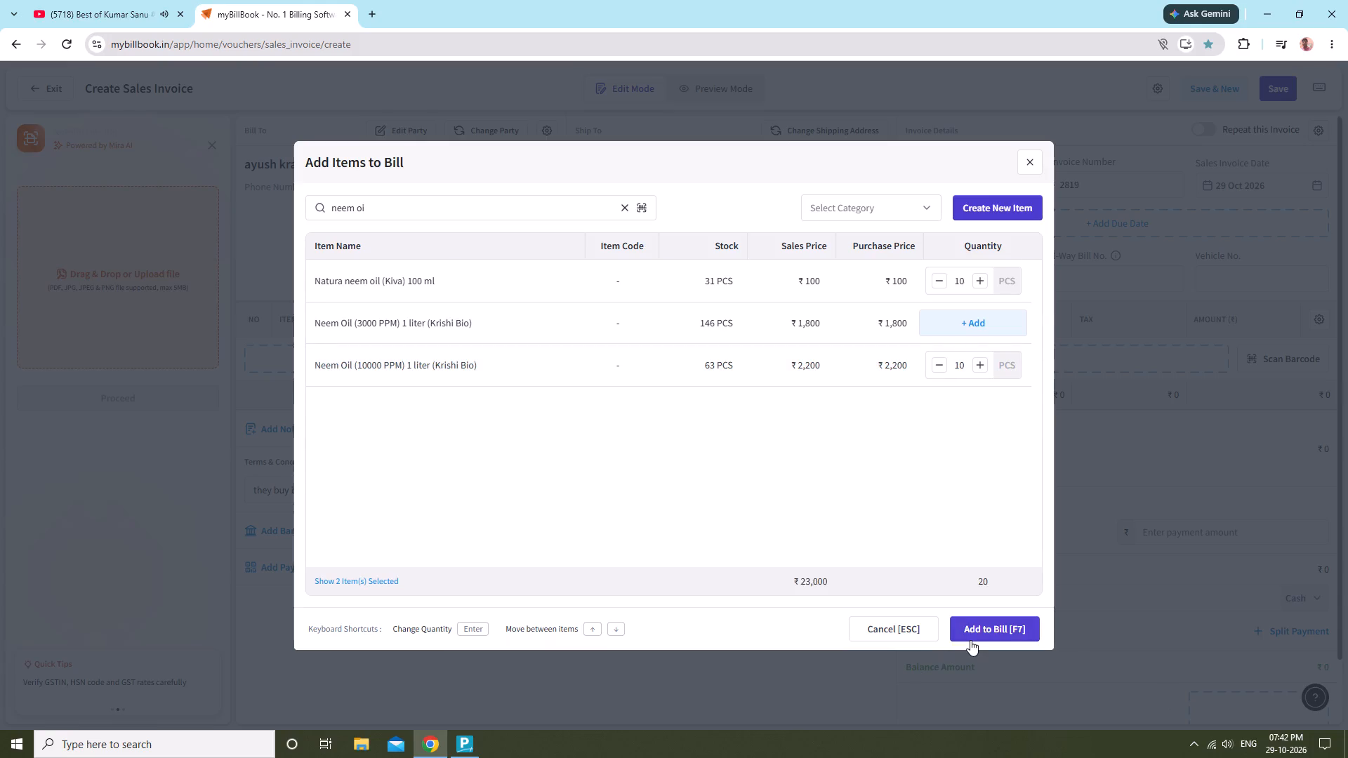
{"action": "left_click", "coordinate": [505, 245]}
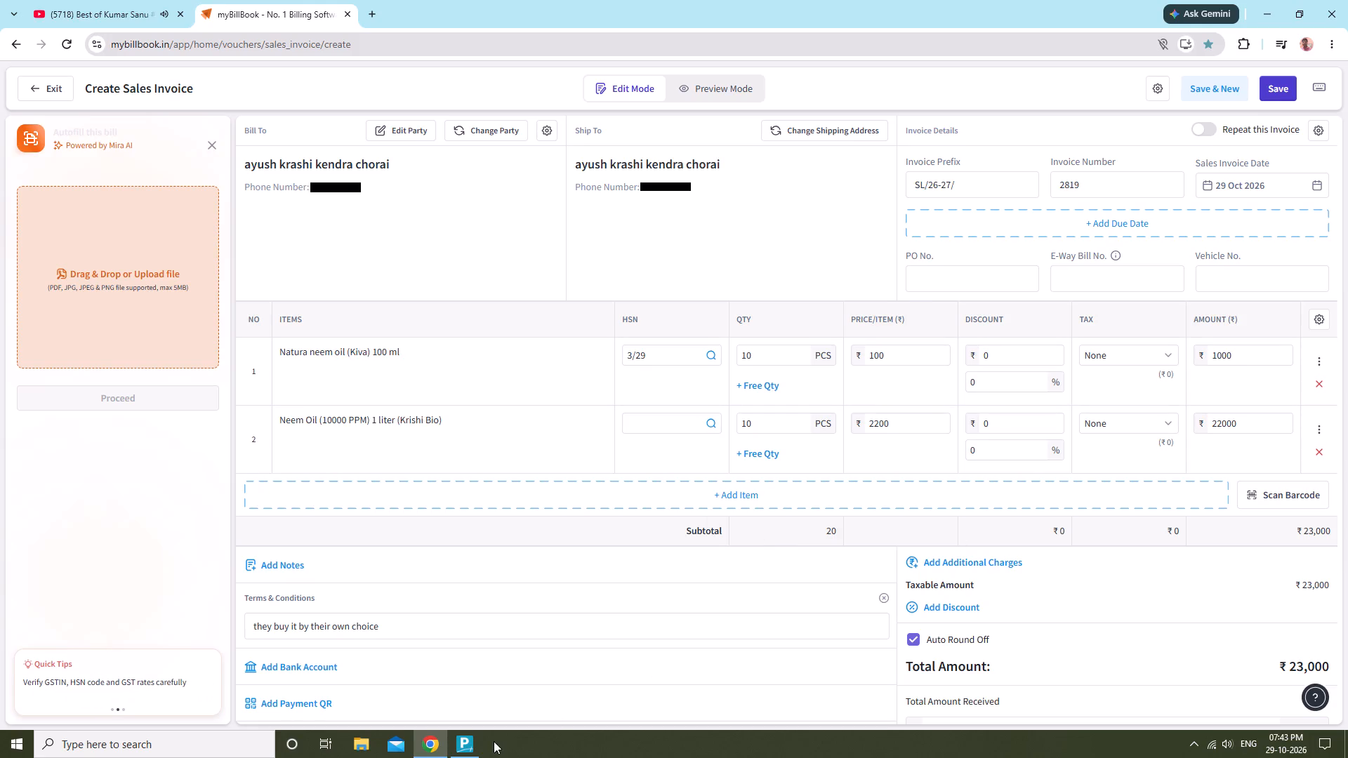
Switch to TallyPrime and open Display More Reports from the Gateway of Tally.
{"action": "left_click", "coordinate": [477, 747]}
{"action": "key", "text": "Escape"}
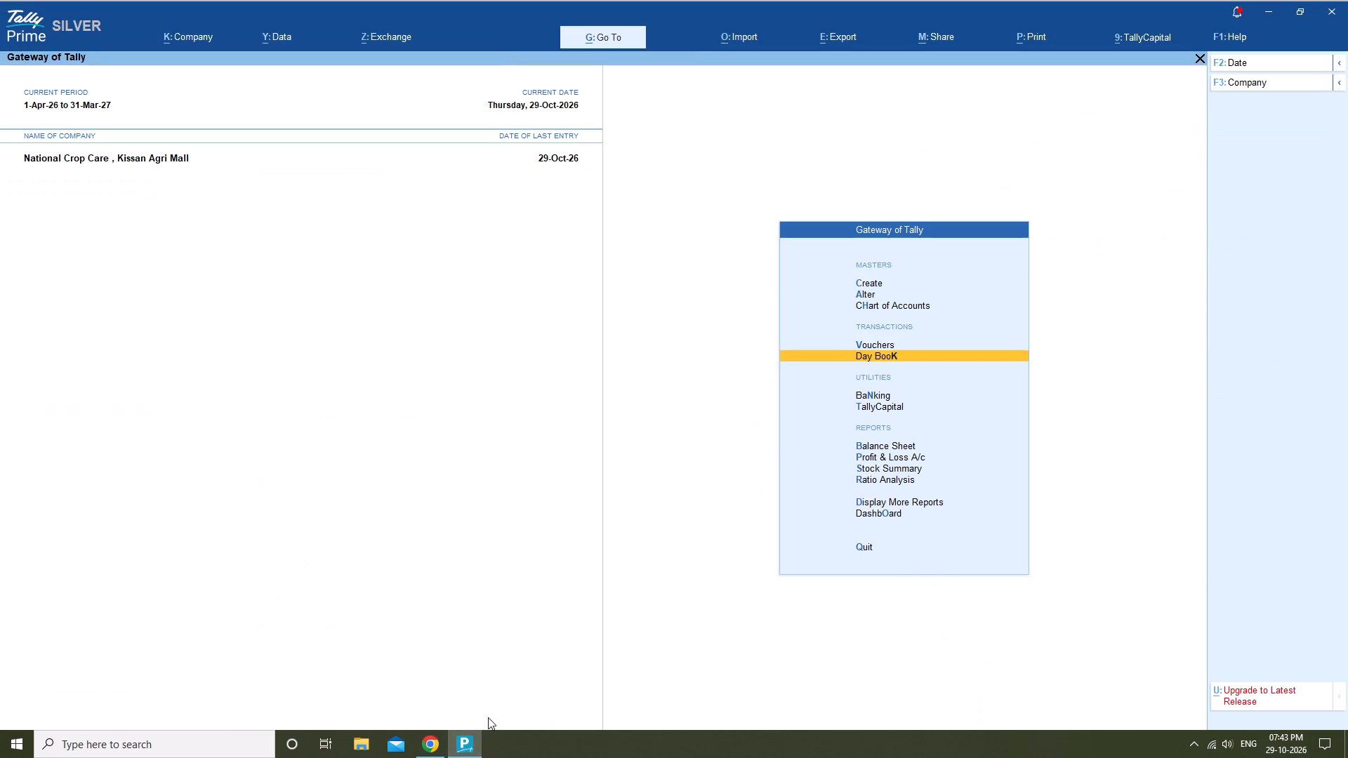
{"action": "key", "text": "Down"}
{"action": "key", "text": "Down"}
{"action": "key", "text": "Down"}
{"action": "key", "text": "Down"}
{"action": "key", "text": "Down"}
{"action": "key", "text": "Down"}
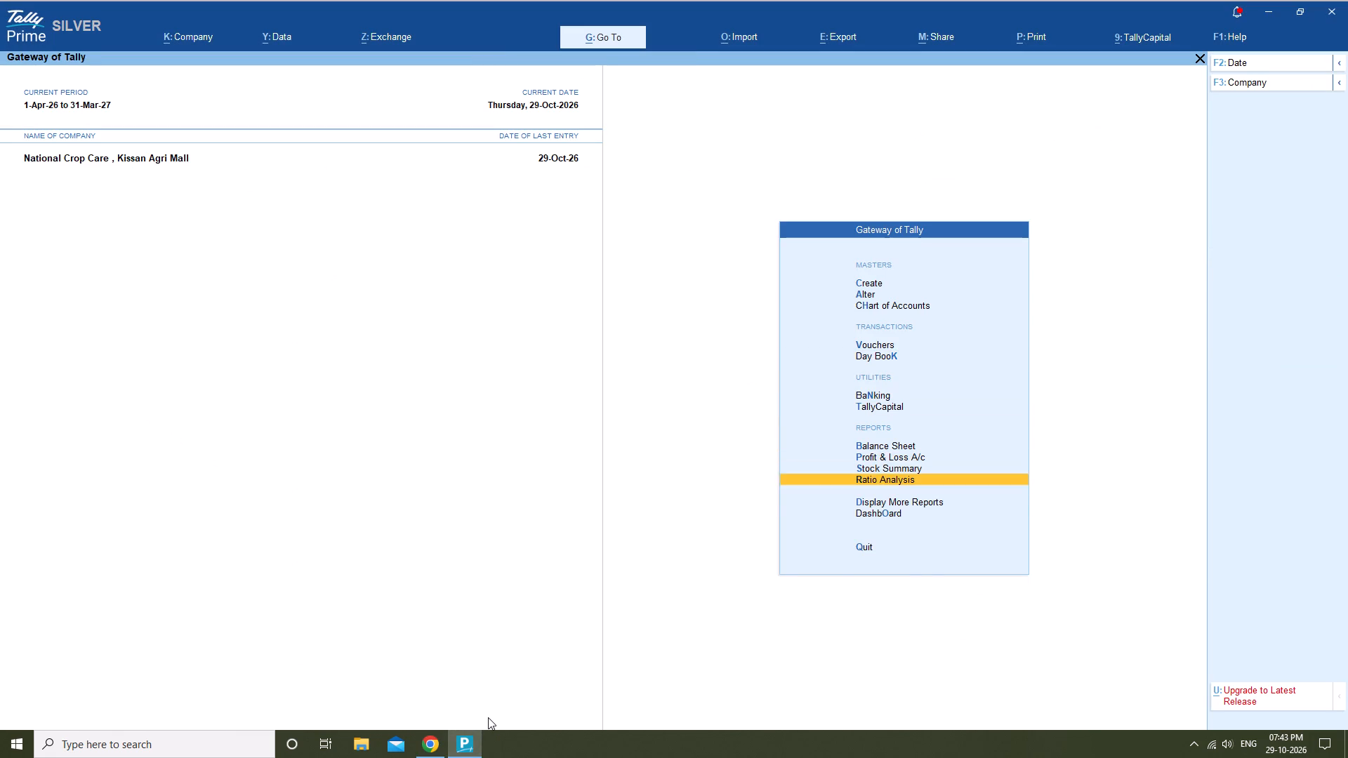
{"action": "key", "text": "Down"}
{"action": "key", "text": "Return"}
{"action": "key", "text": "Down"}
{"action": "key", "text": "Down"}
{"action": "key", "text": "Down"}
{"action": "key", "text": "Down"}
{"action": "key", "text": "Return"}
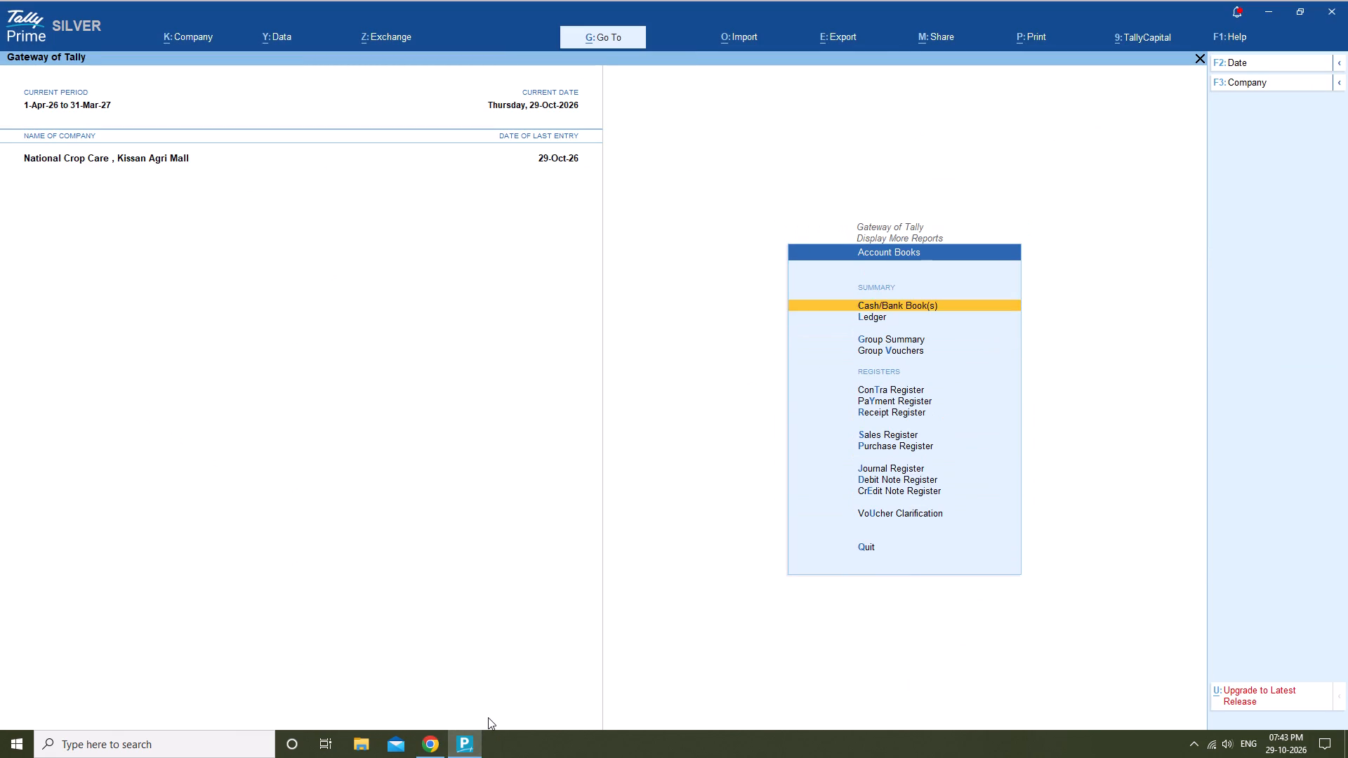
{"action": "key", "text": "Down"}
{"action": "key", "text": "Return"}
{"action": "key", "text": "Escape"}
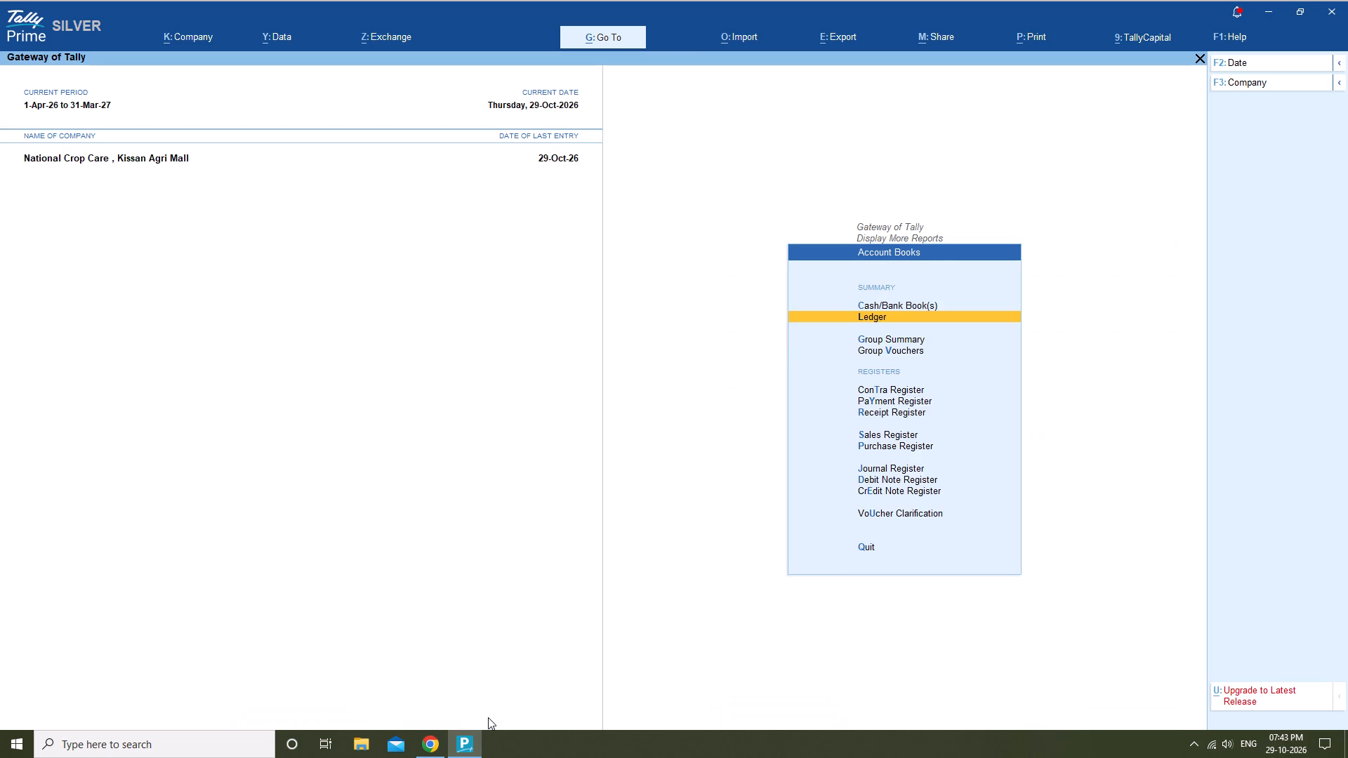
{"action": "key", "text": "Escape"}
Open the Stock Query for Neem Oil Keva 100ml from the Statements of Inventory.
{"action": "key", "text": "Down"}
{"action": "key", "text": "Down"}
{"action": "key", "text": "Down"}
{"action": "key", "text": "Return"}
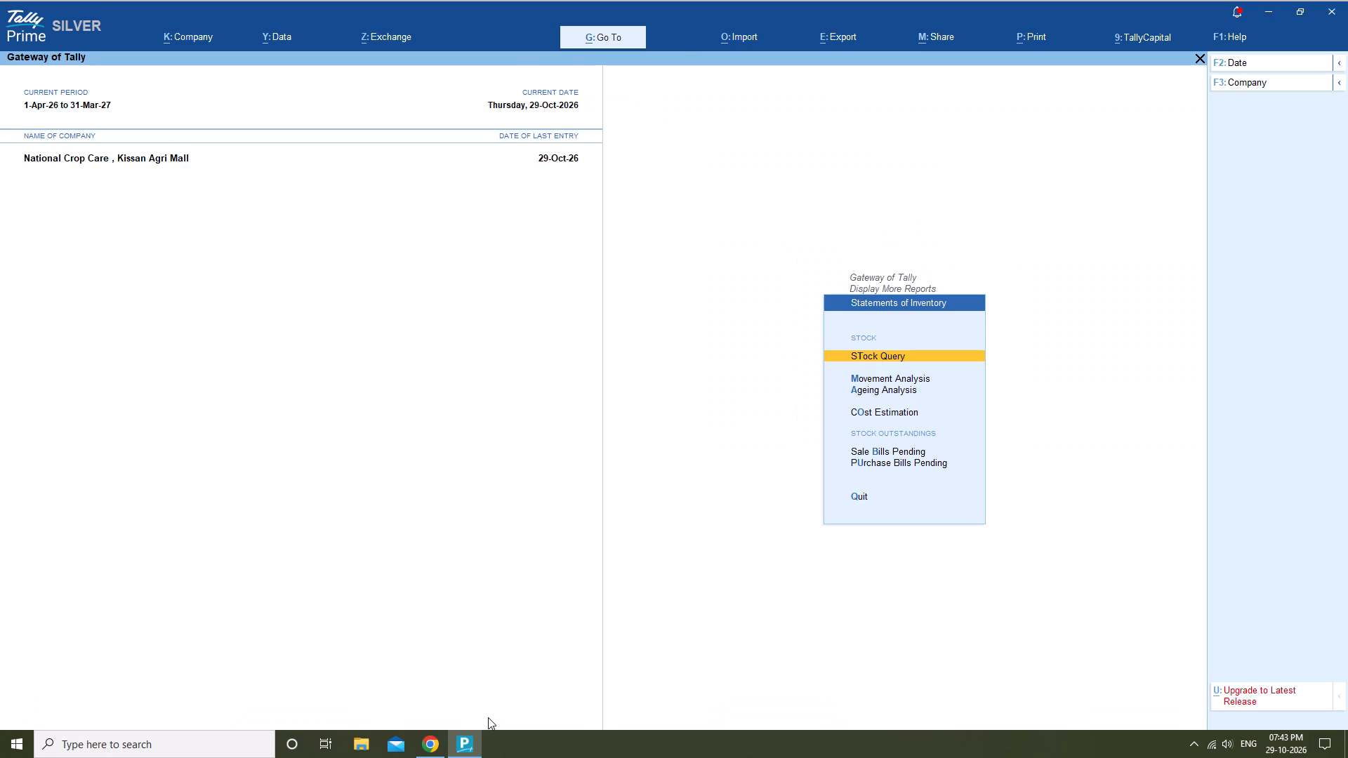
{"action": "key", "text": "Return"}
{"action": "type", "text": "neem"}
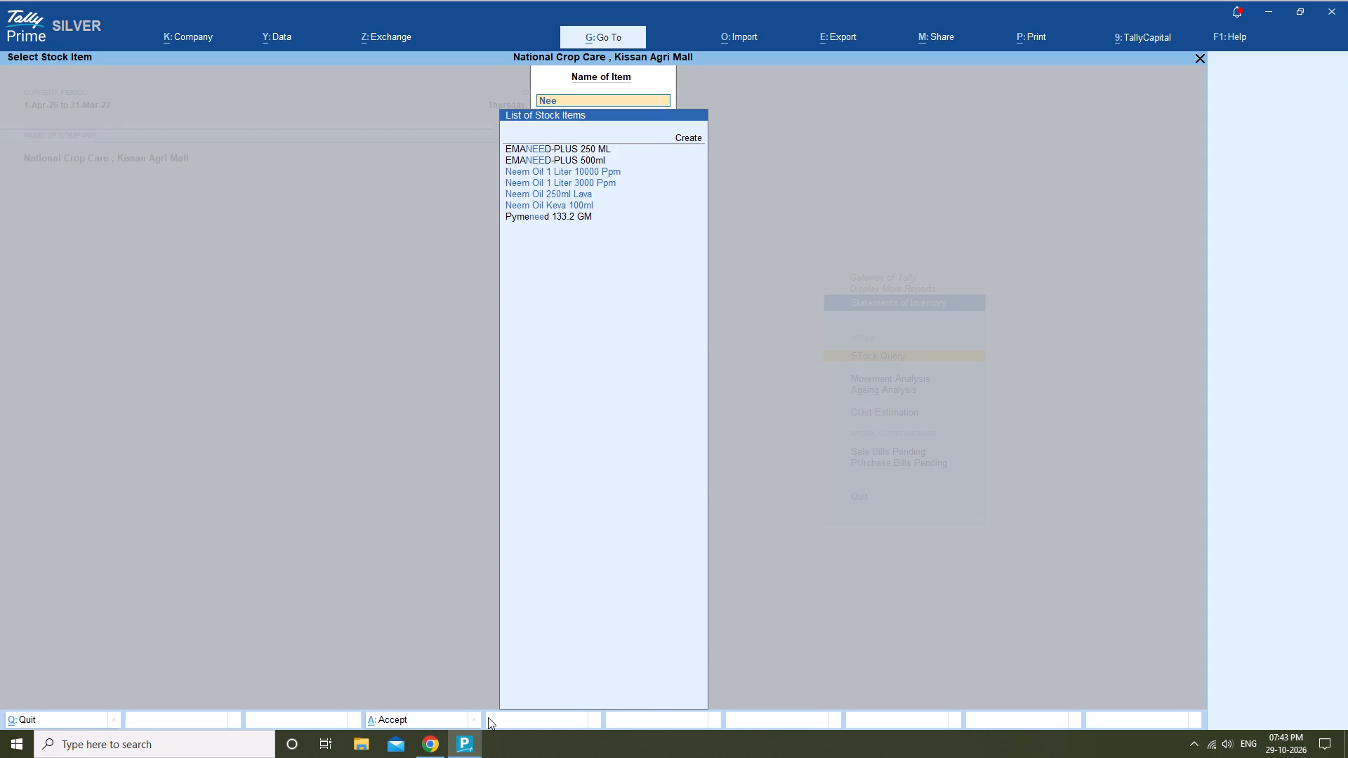
{"action": "key", "text": "space"}
{"action": "key", "text": "o"}
{"action": "key", "text": "Down"}
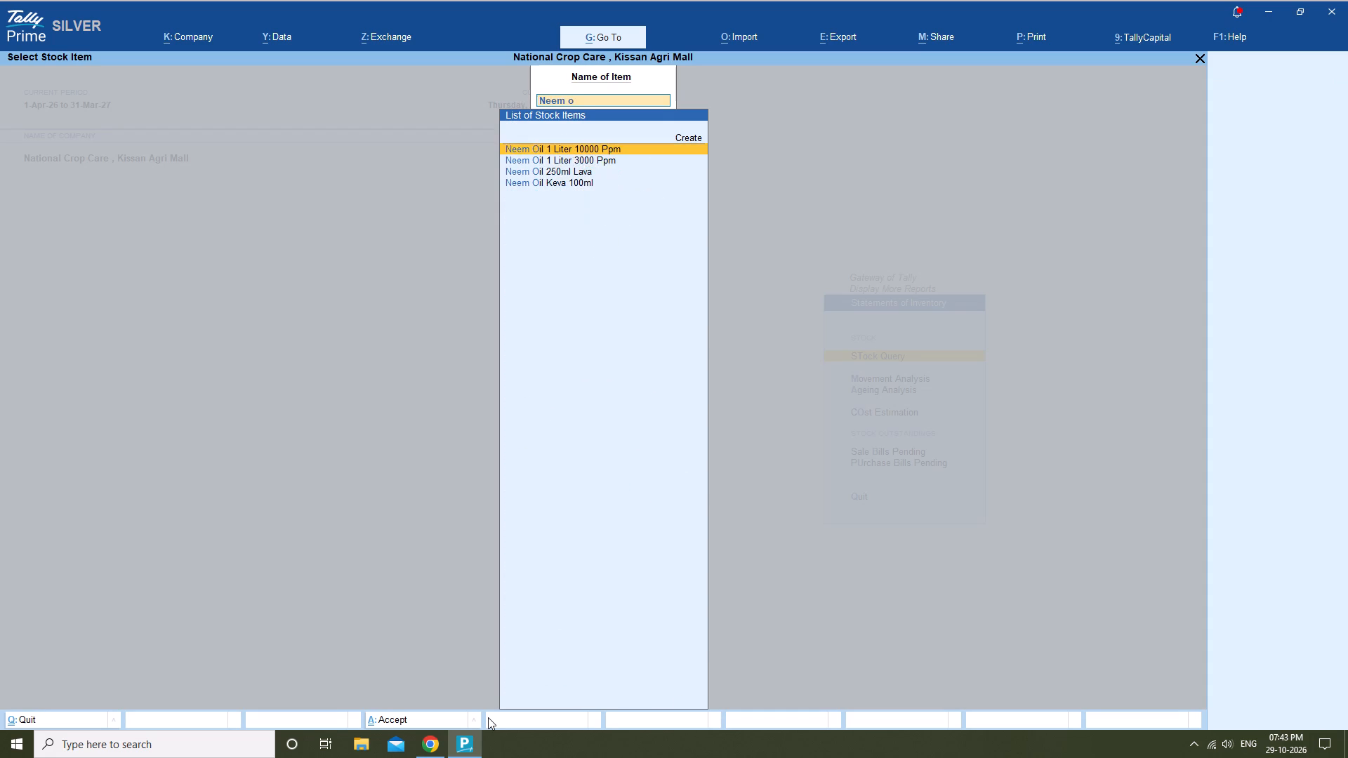
{"action": "key", "text": "Down"}
{"action": "key", "text": "Down"}
{"action": "key", "text": "Down"}
{"action": "key", "text": "Return"}
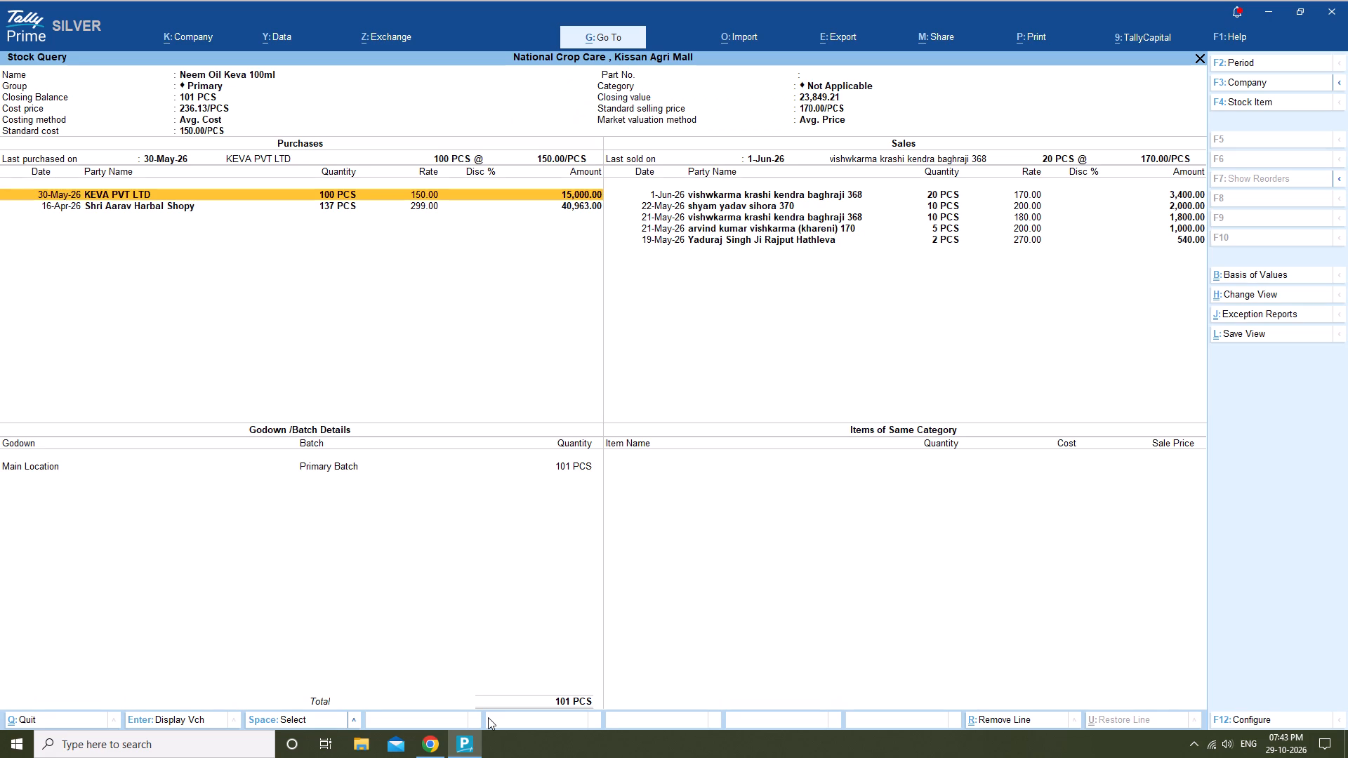
Examine the KEVA PVT LTD and Shri Aarav Harbal Shopy purchase vouchers for Neem Oil Keva 100ml, returning to the stock query after each.
{"action": "key", "text": "Return"}
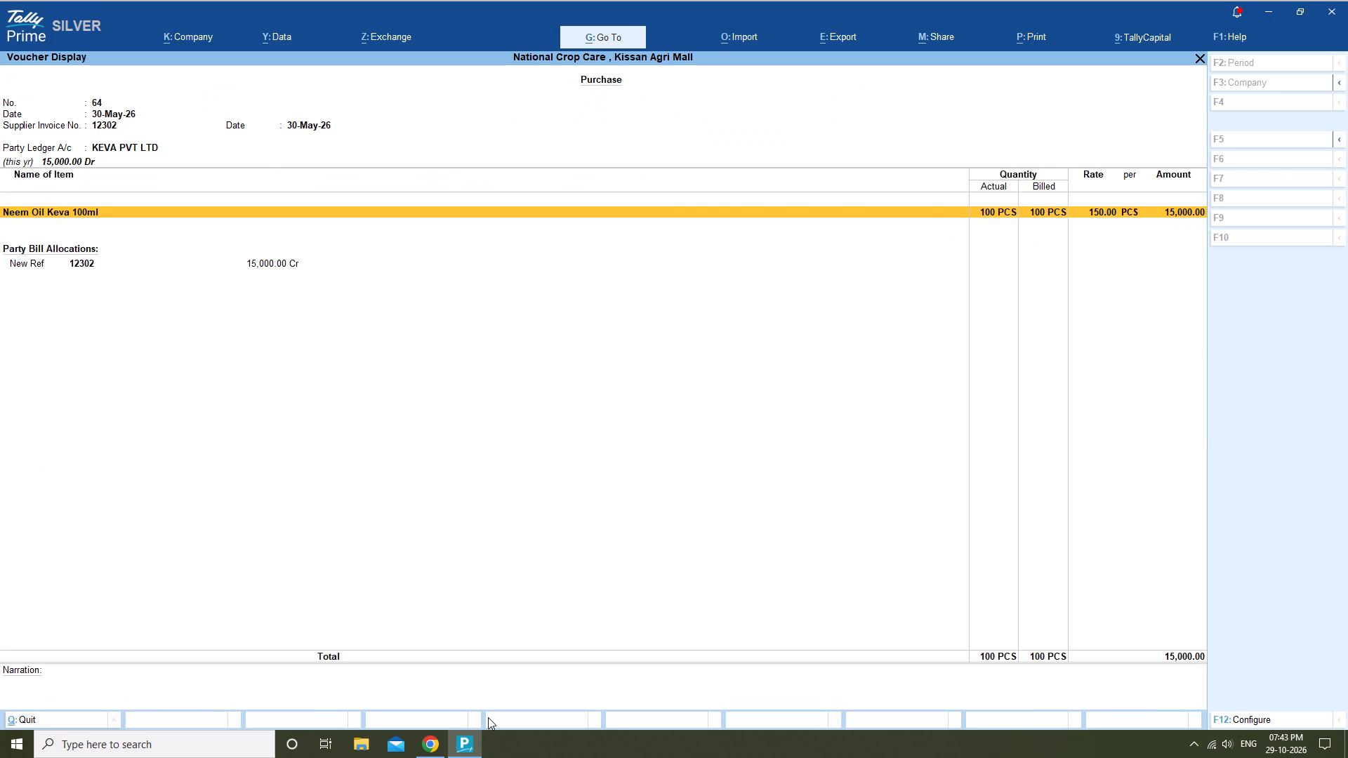
{"action": "key", "text": "Escape"}
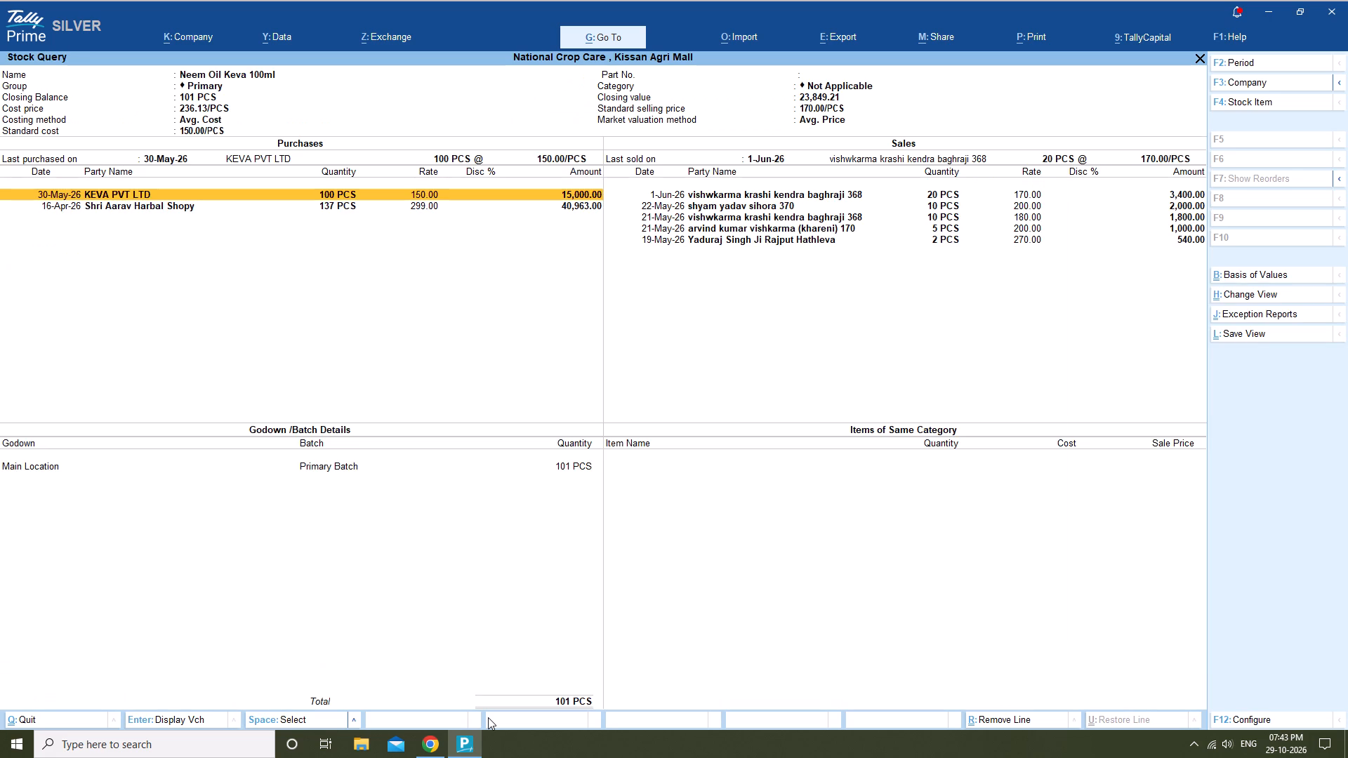
{"action": "key", "text": "Down"}
{"action": "key", "text": "Return"}
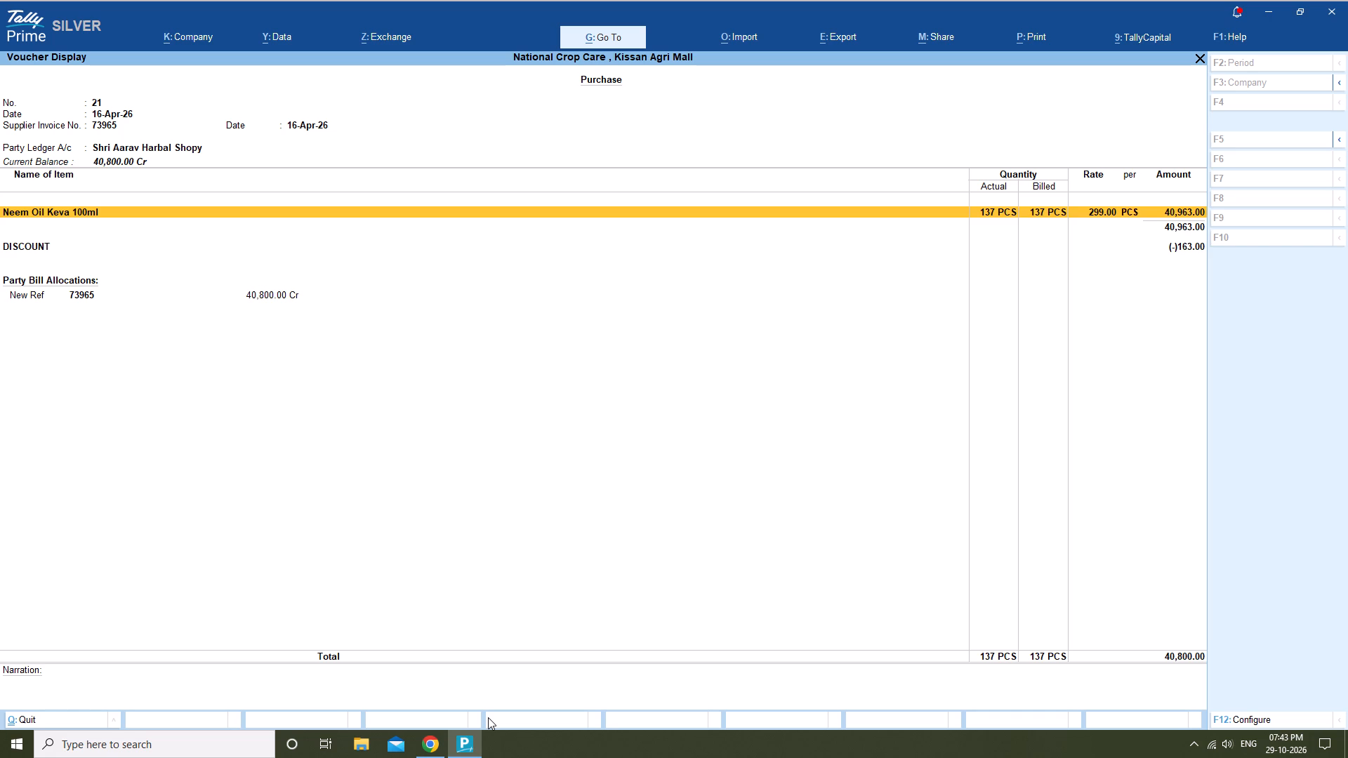
{"action": "key", "text": "Escape"}
{"action": "key", "text": "Up"}
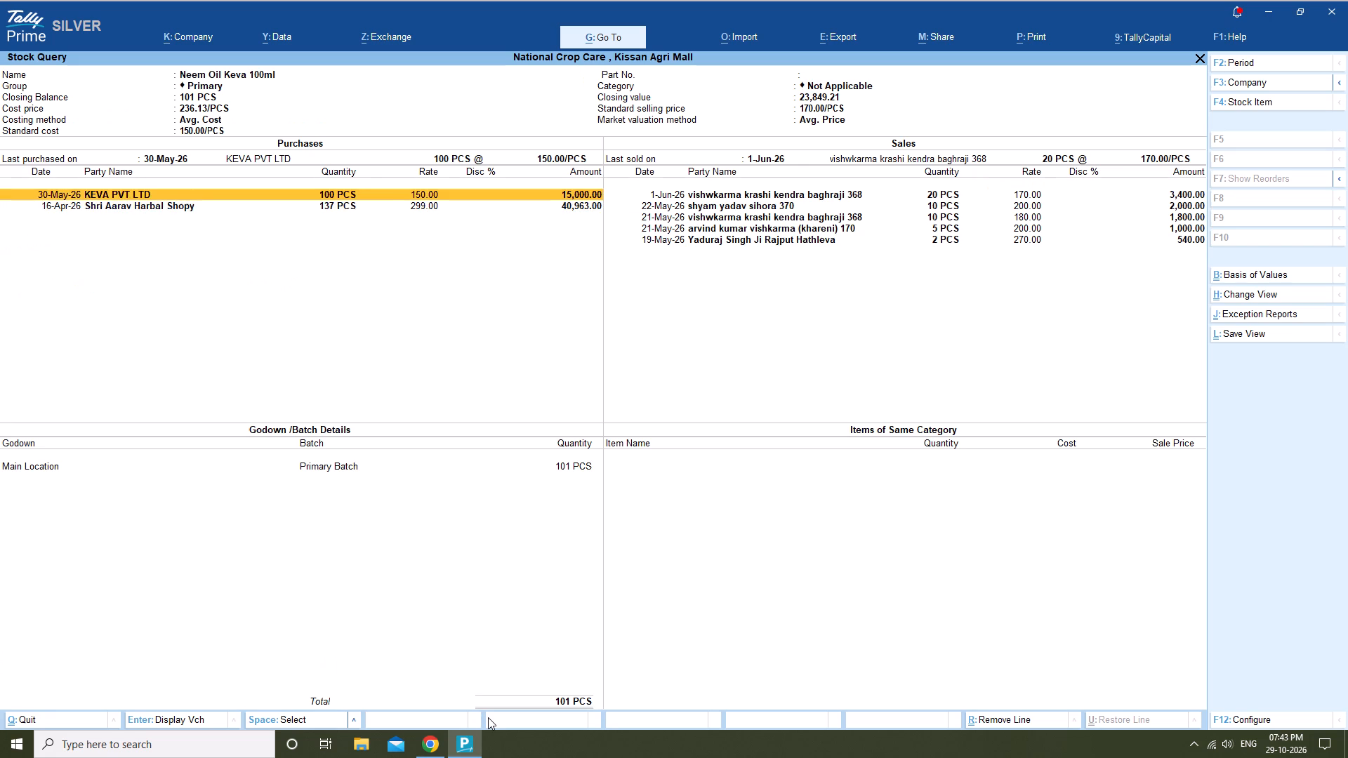
{"action": "key", "text": "Return"}
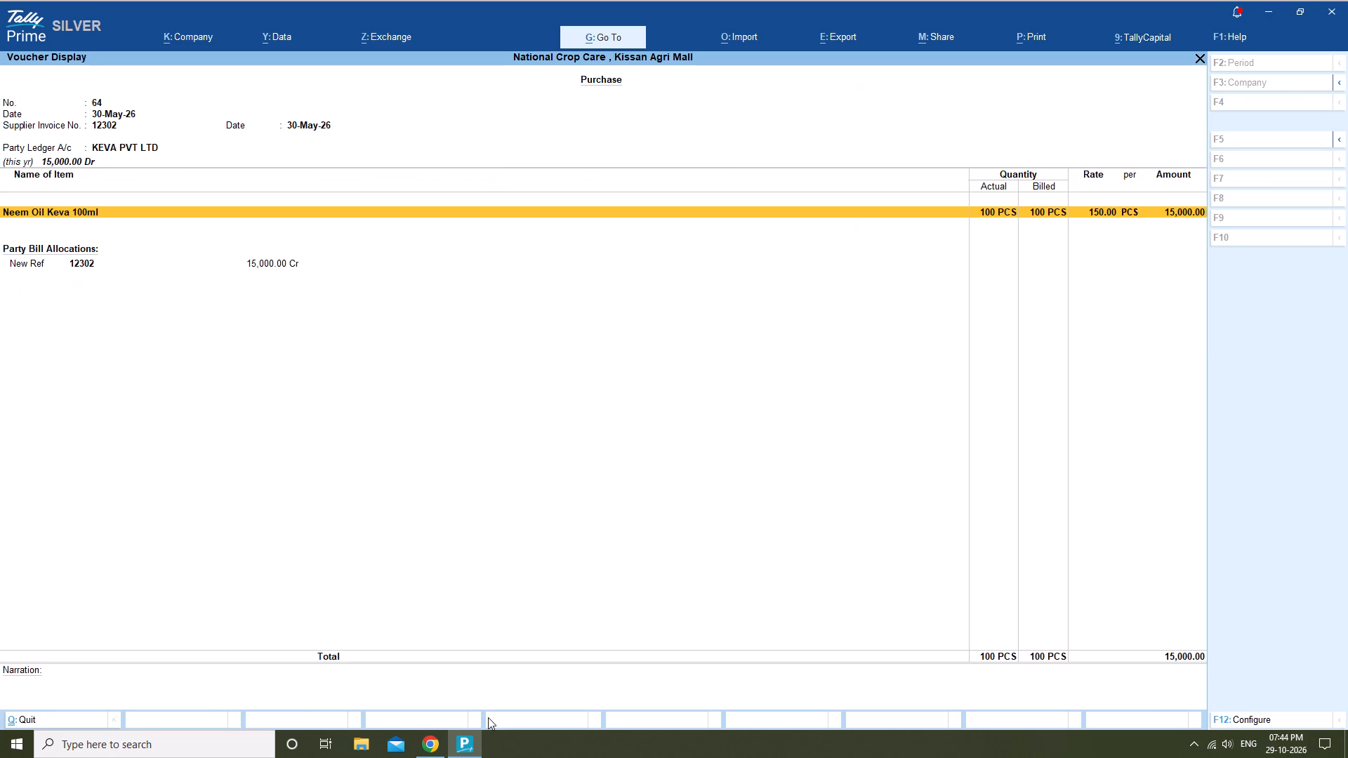
{"action": "key", "text": "Escape"}
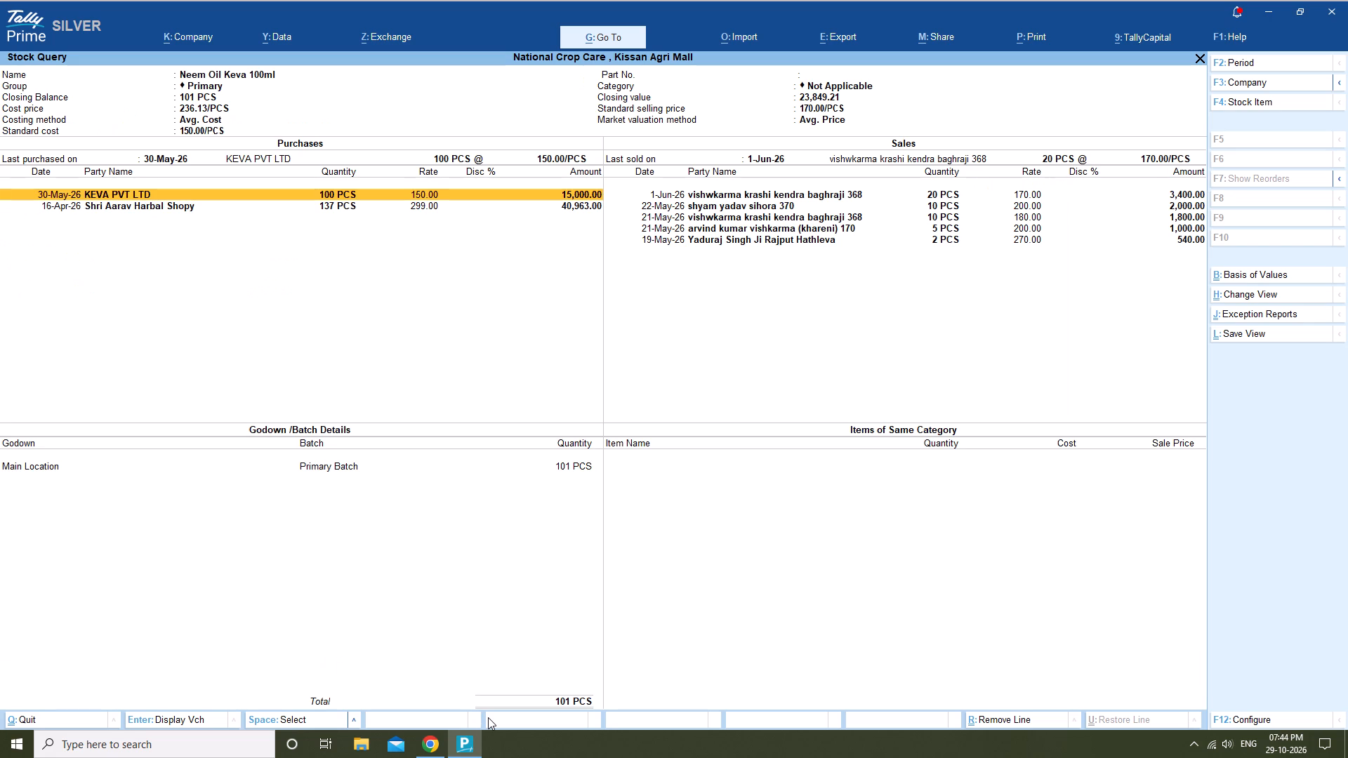
{"action": "key", "text": "Down"}
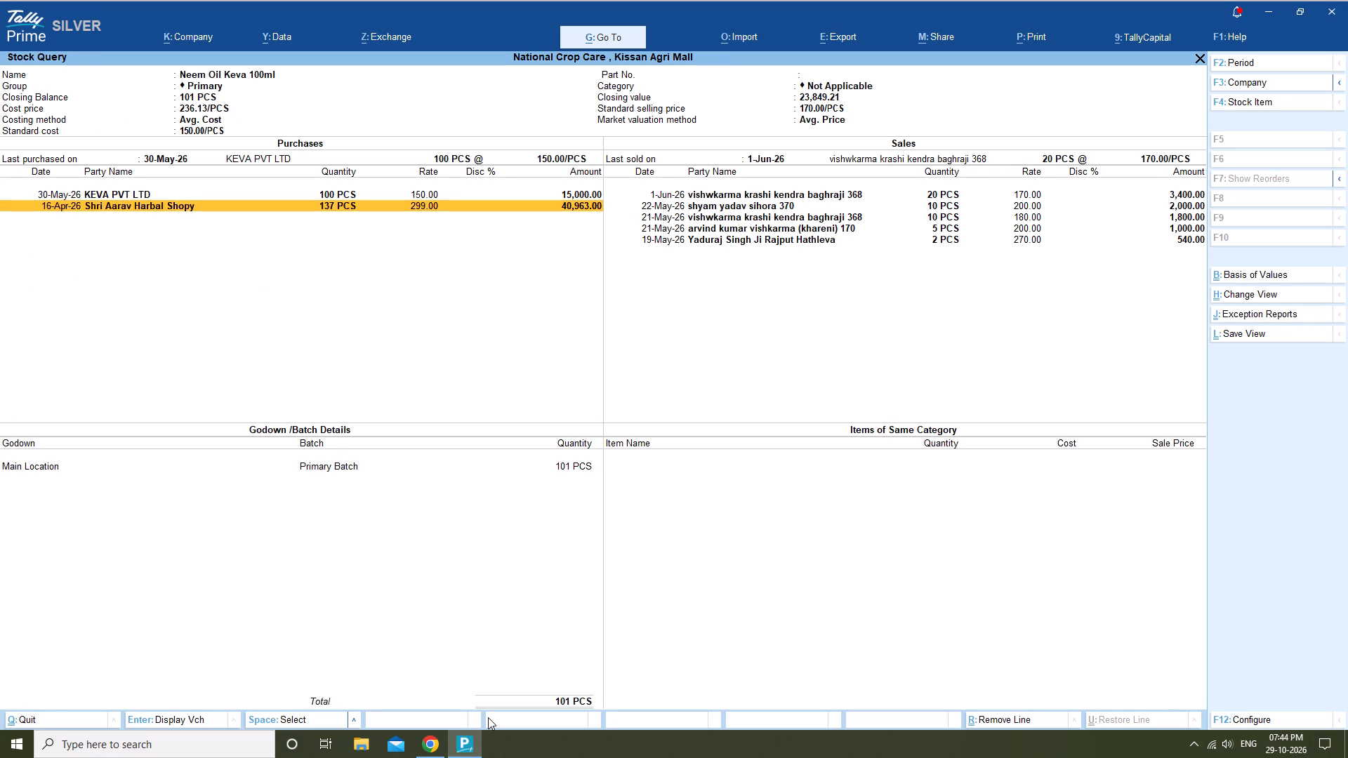
{"action": "key", "text": "Return"}
{"action": "key", "text": "Escape"}
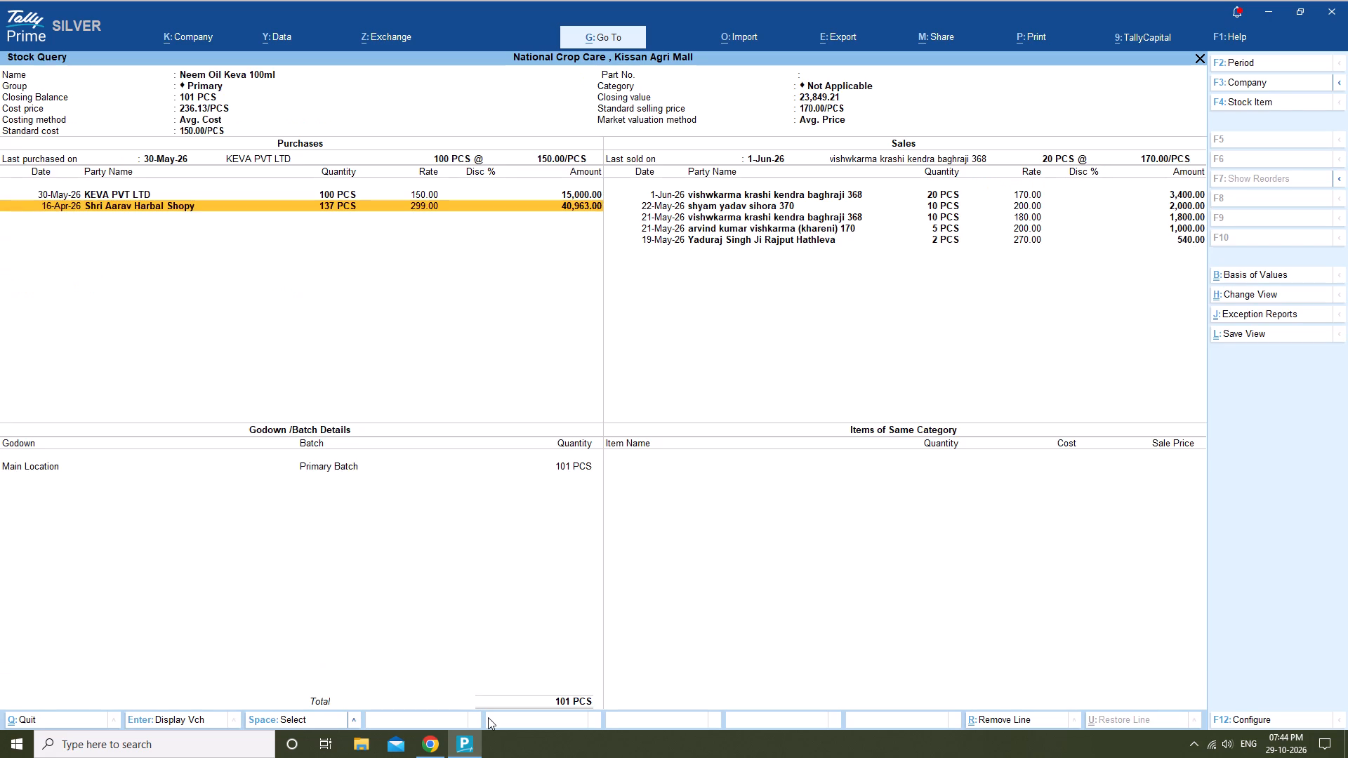
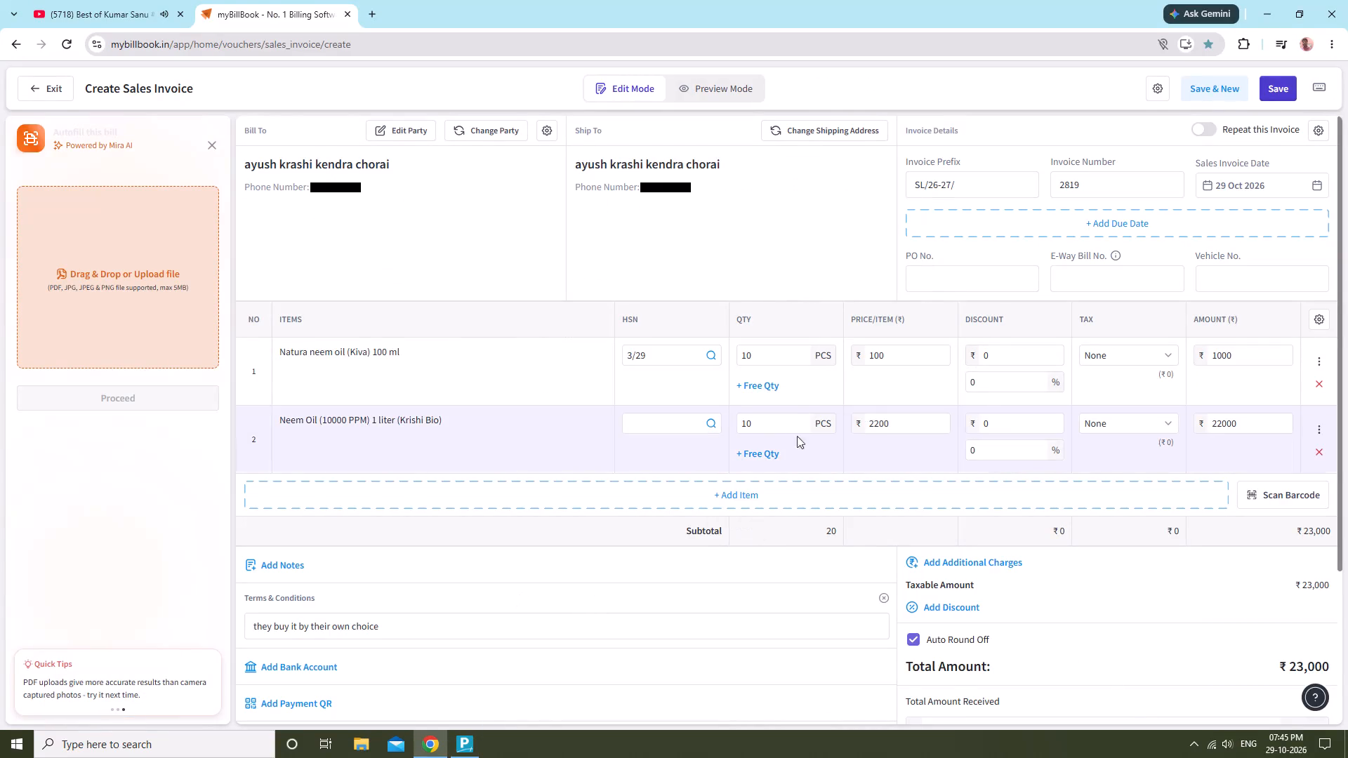
Switch to TallyPrime and re-examine the Shri Aarav Harbal Shopy and KEVA PVT LTD purchase vouchers for Neem Oil Keva 100ml.
{"action": "double_click", "coordinate": [908, 354]}
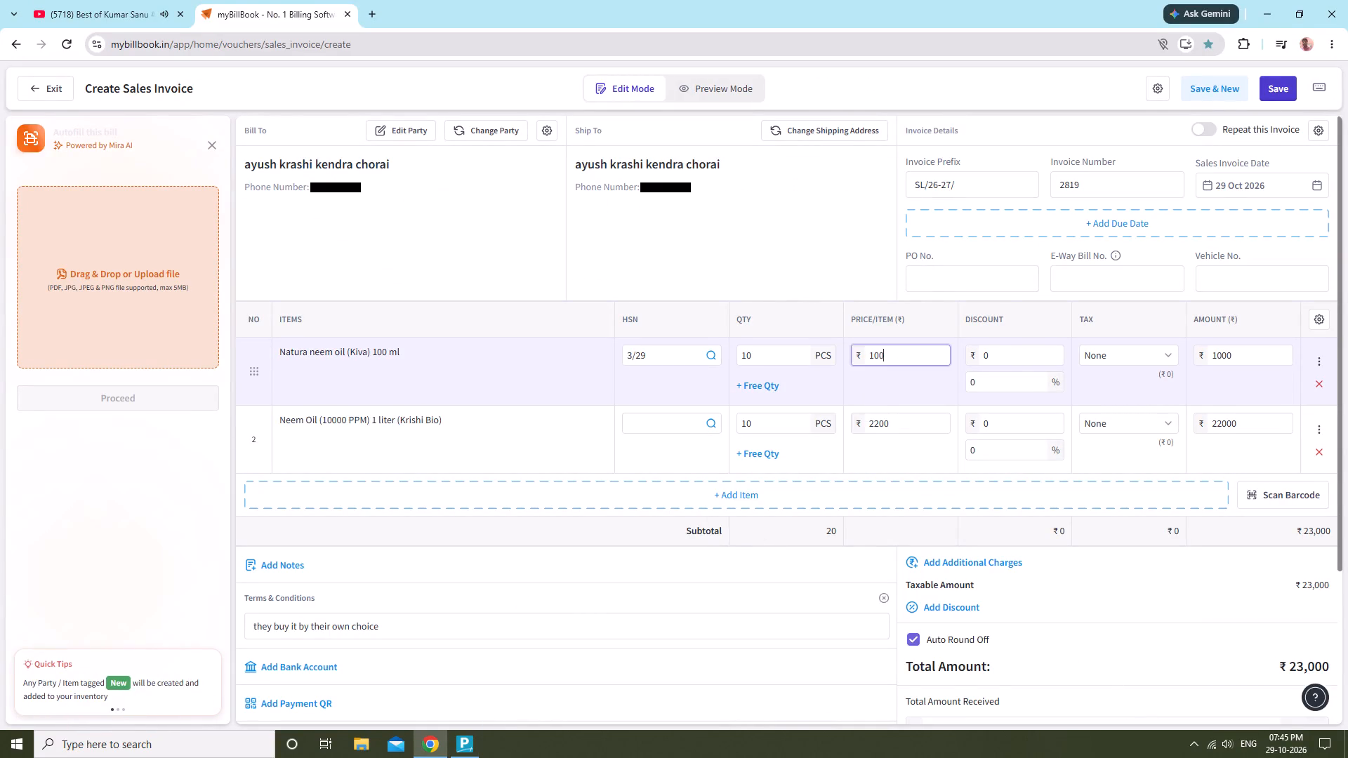
{"action": "key", "text": "alt+Tab"}
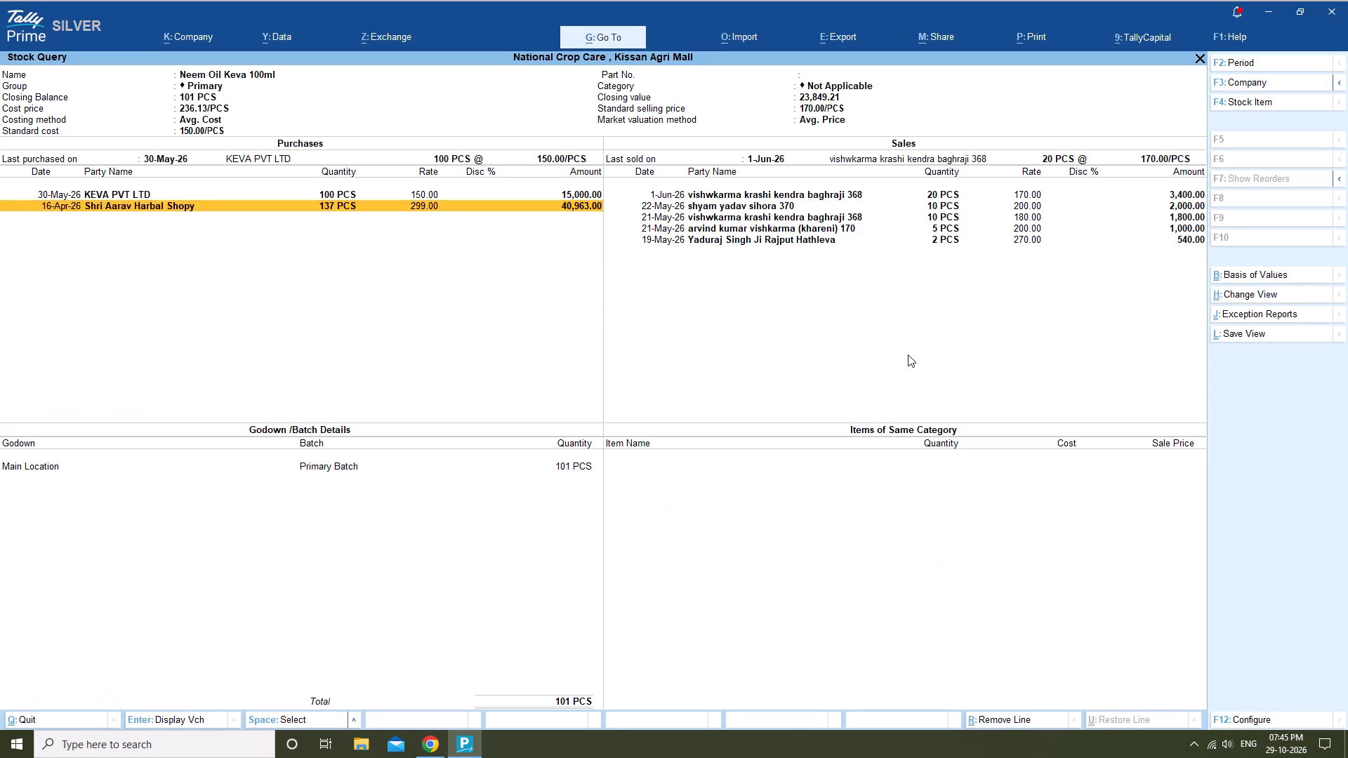
{"action": "key", "text": "Return"}
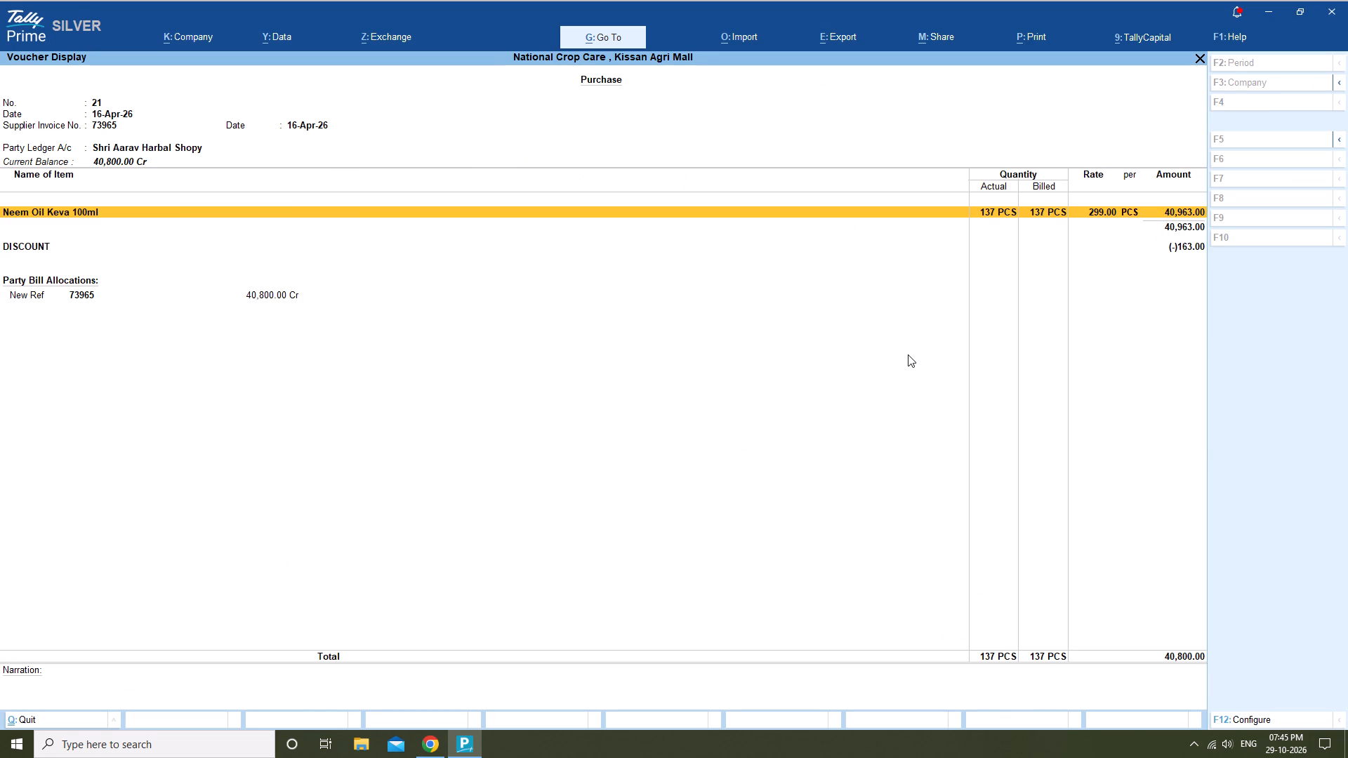
{"action": "key", "text": "Escape"}
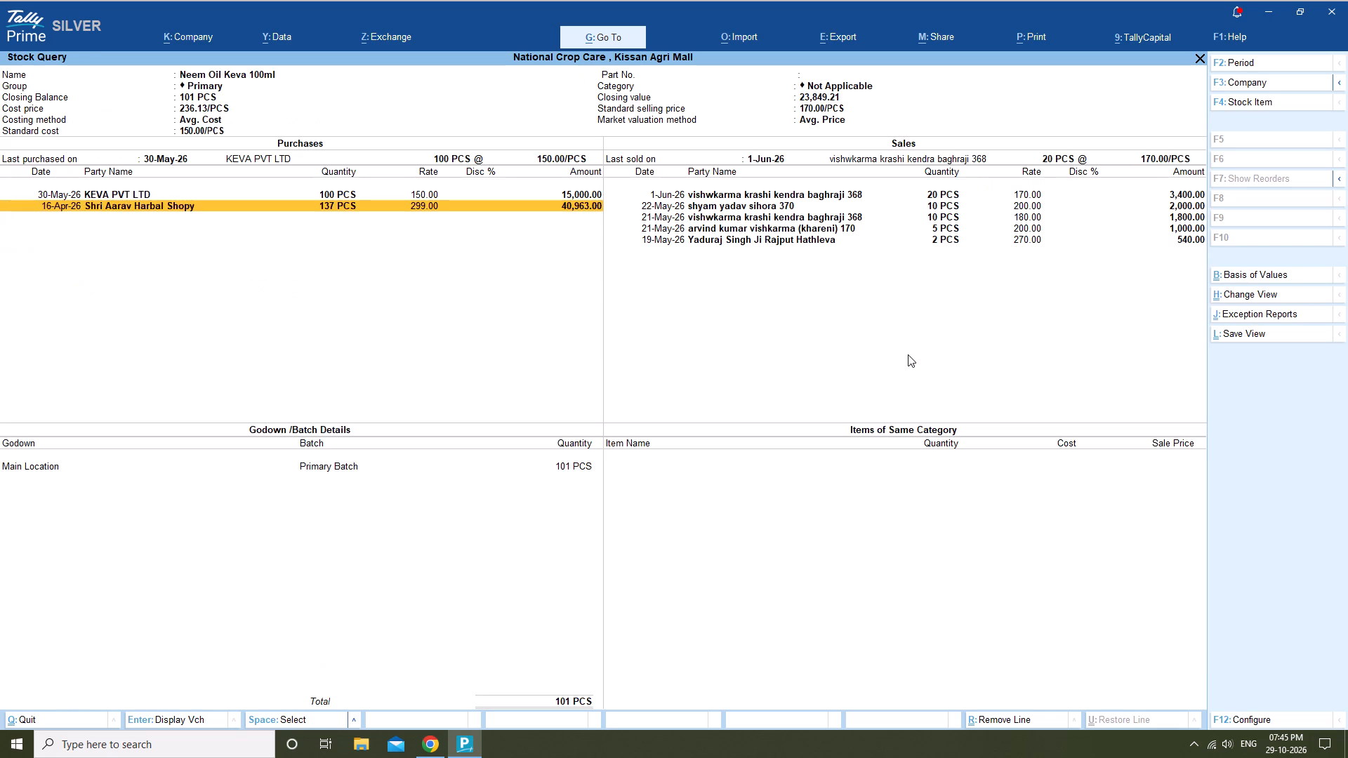
{"action": "key", "text": "Return"}
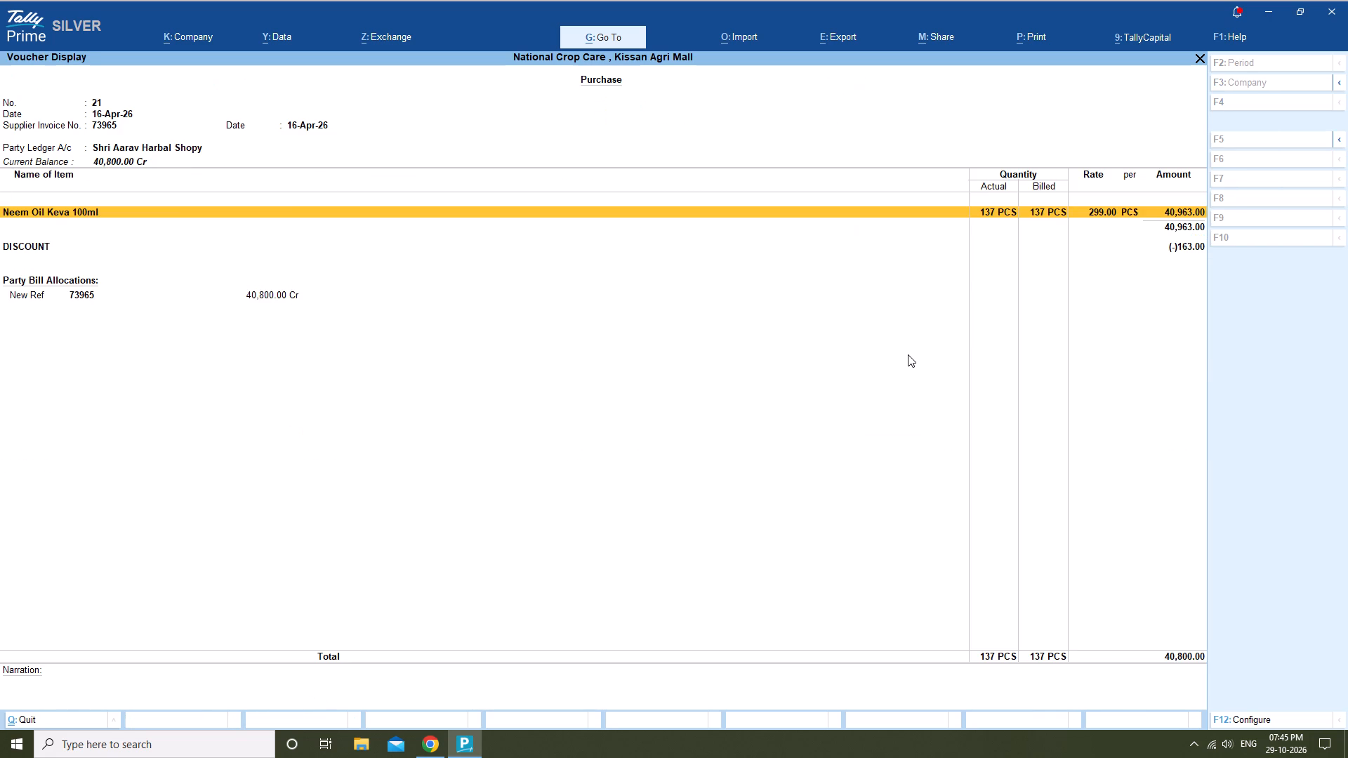
{"action": "key", "text": "Escape"}
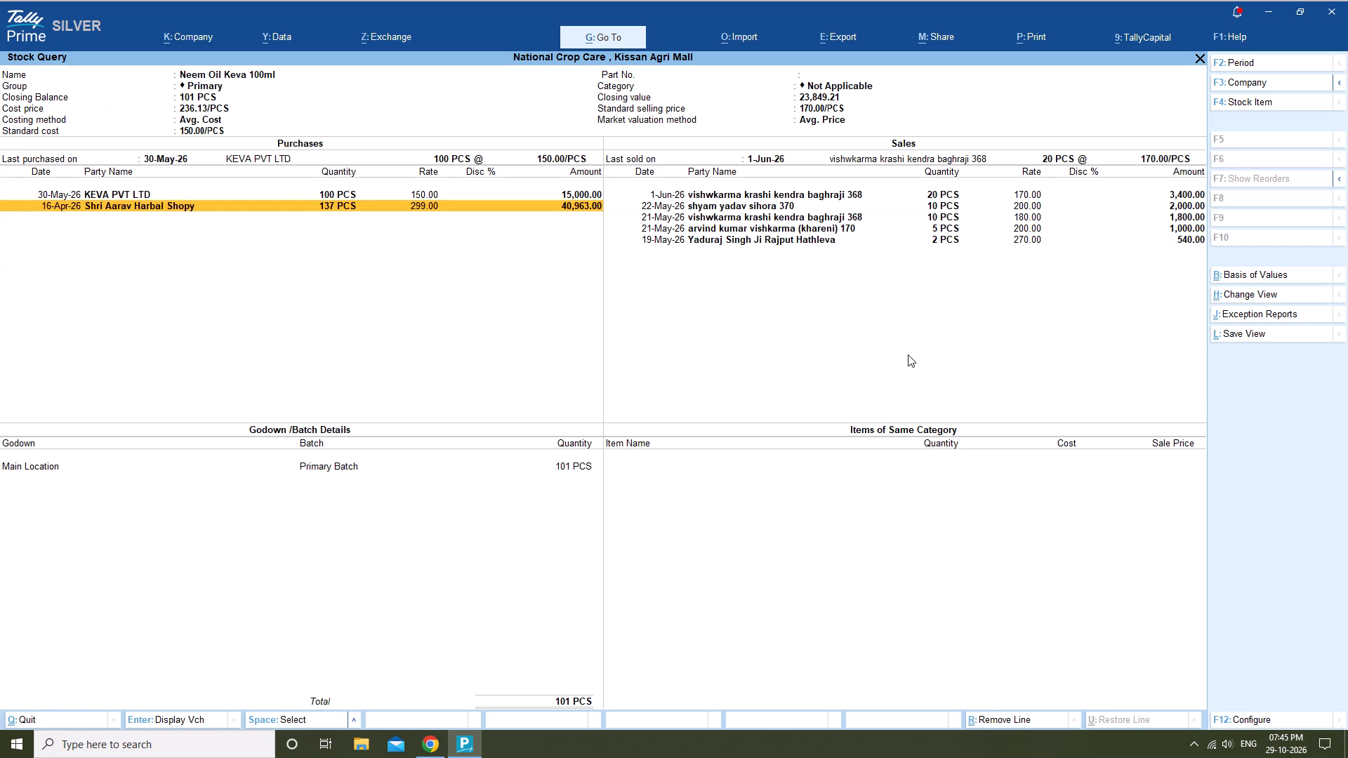
{"action": "key", "text": "Up"}
{"action": "key", "text": "Return"}
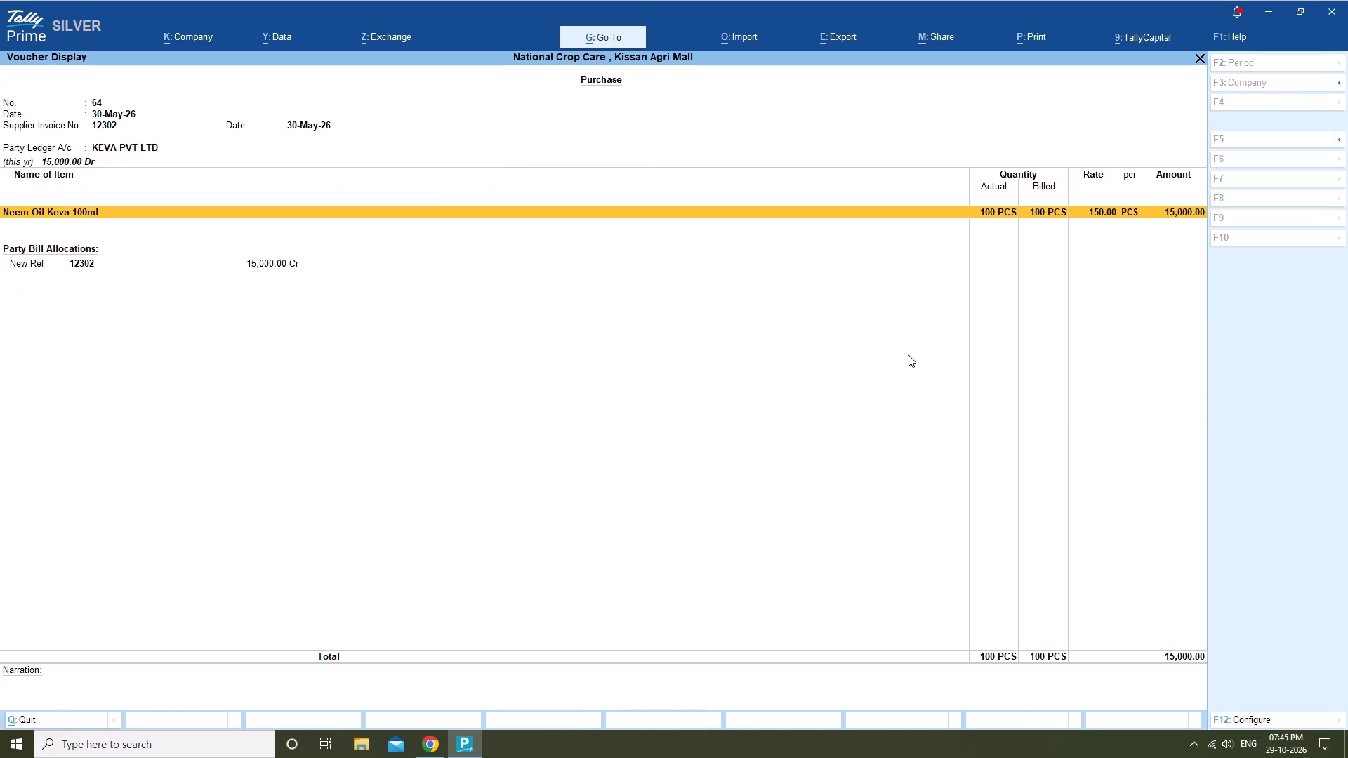
Return to the myBillBook invoice in Chrome and clear the amounts of both neem oil lines to 0.
{"action": "key", "text": "alt+Tab"}
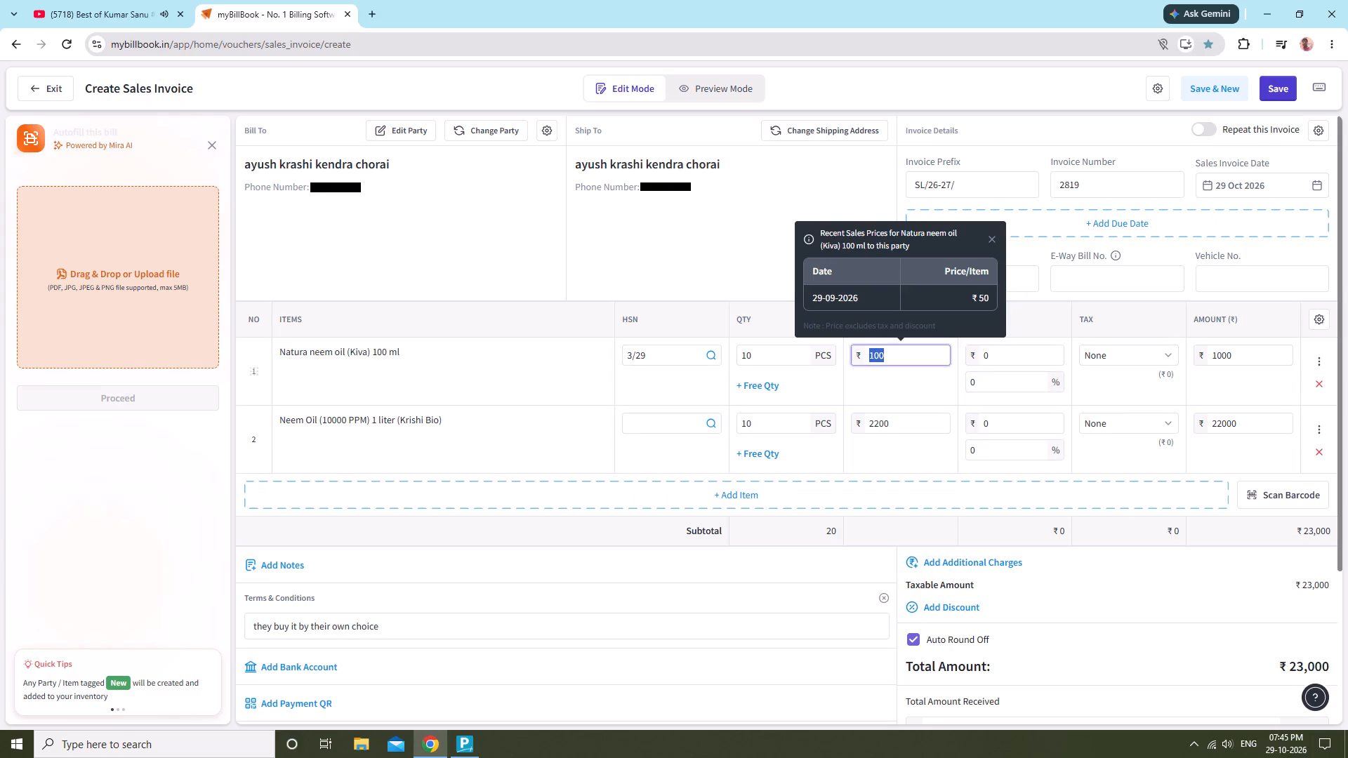
{"action": "left_click", "coordinate": [751, 290]}
{"action": "left_click", "coordinate": [1277, 355]}
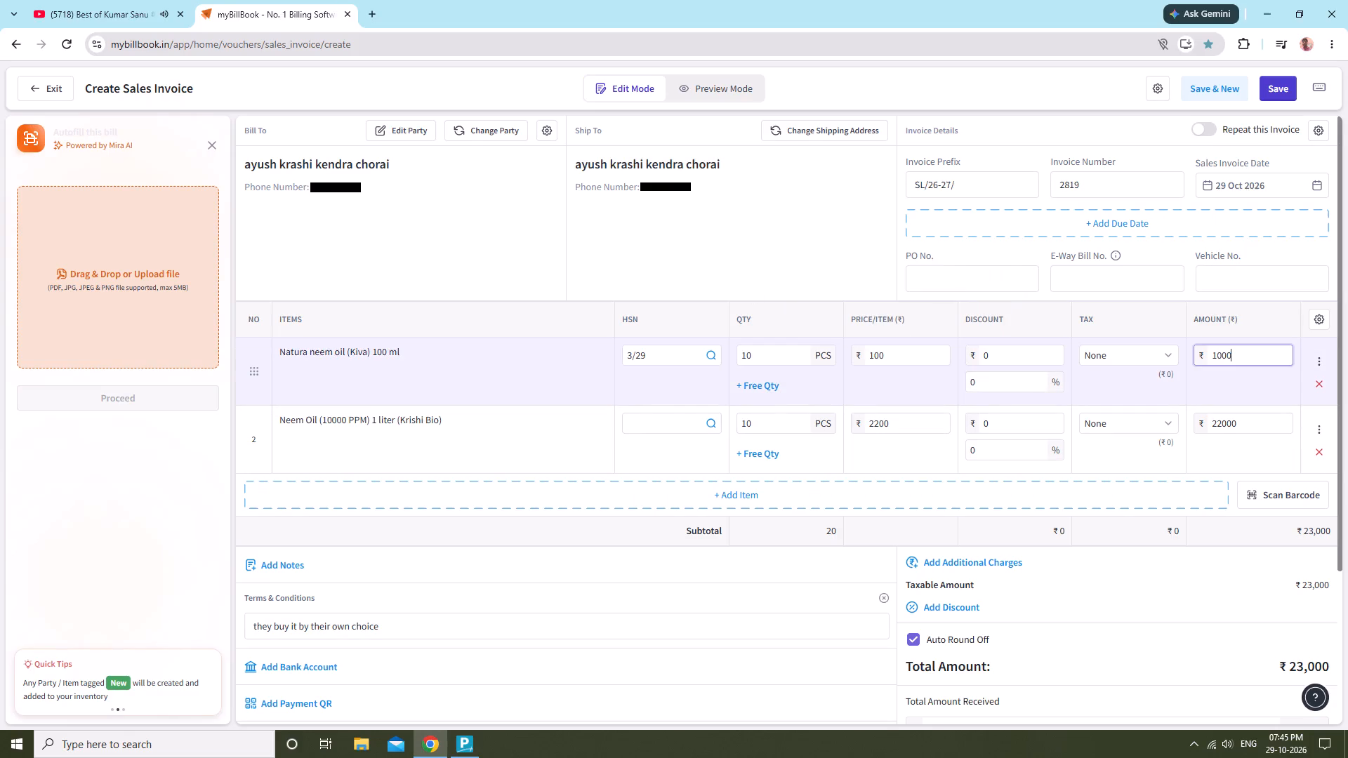
{"action": "key", "text": "BackSpace"}
{"action": "key", "text": "BackSpace"}
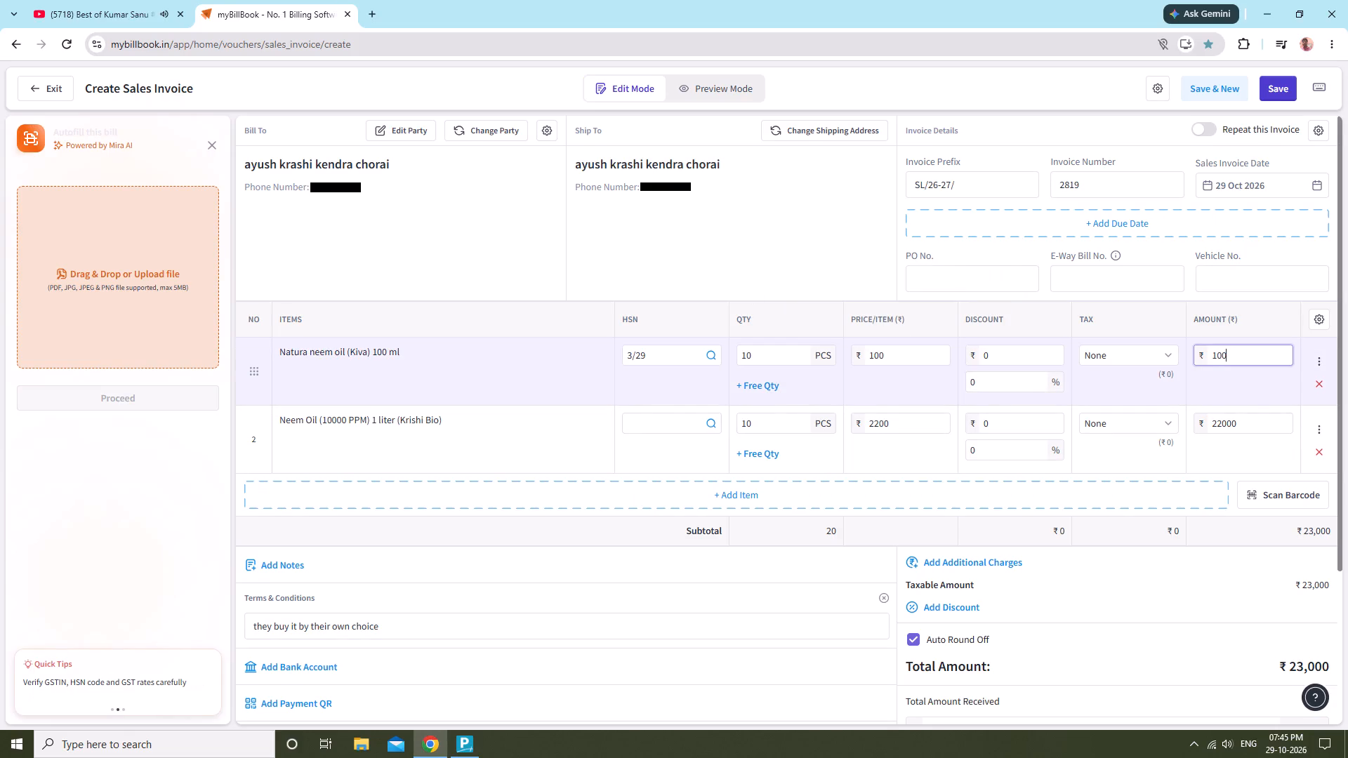
{"action": "key", "text": "BackSpace"}
{"action": "key", "text": "BackSpace"}
{"action": "left_click", "coordinate": [1267, 423]}
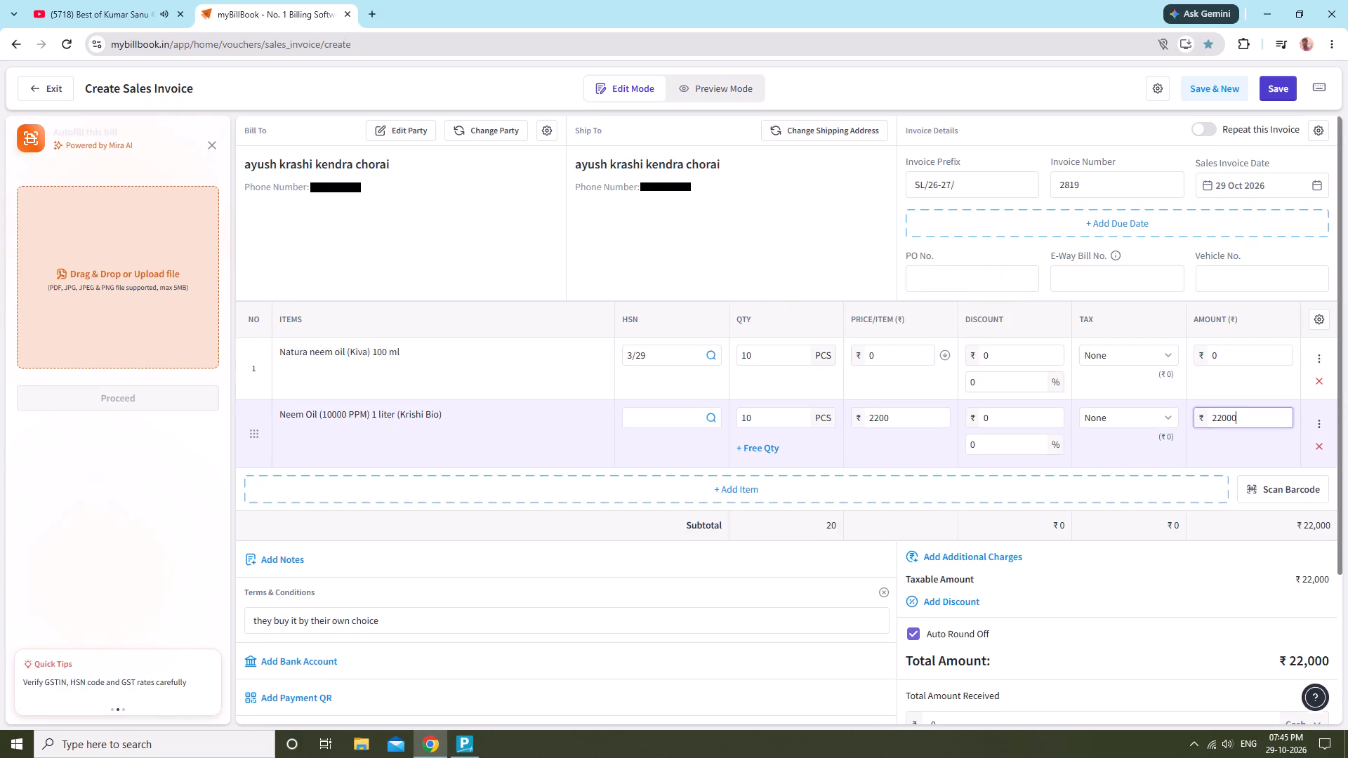
{"action": "key", "text": "BackSpace"}
{"action": "key", "text": "BackSpace"}
{"action": "key", "text": "BackSpace"}
{"action": "key", "text": "BackSpace"}
{"action": "key", "text": "BackSpace"}
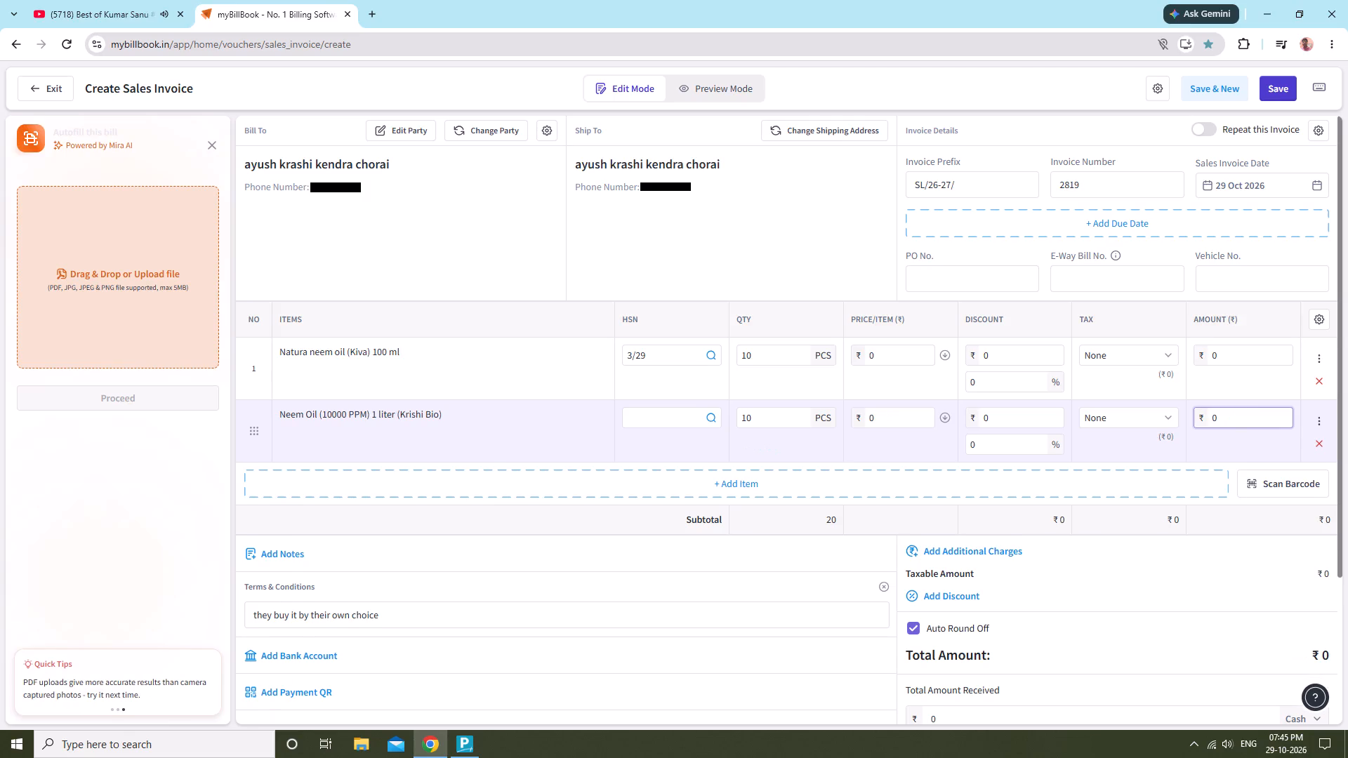
Set the price per item of Natura neem oil (Kiva) 100 ml to ₹50.
{"action": "left_click", "coordinate": [906, 344]}
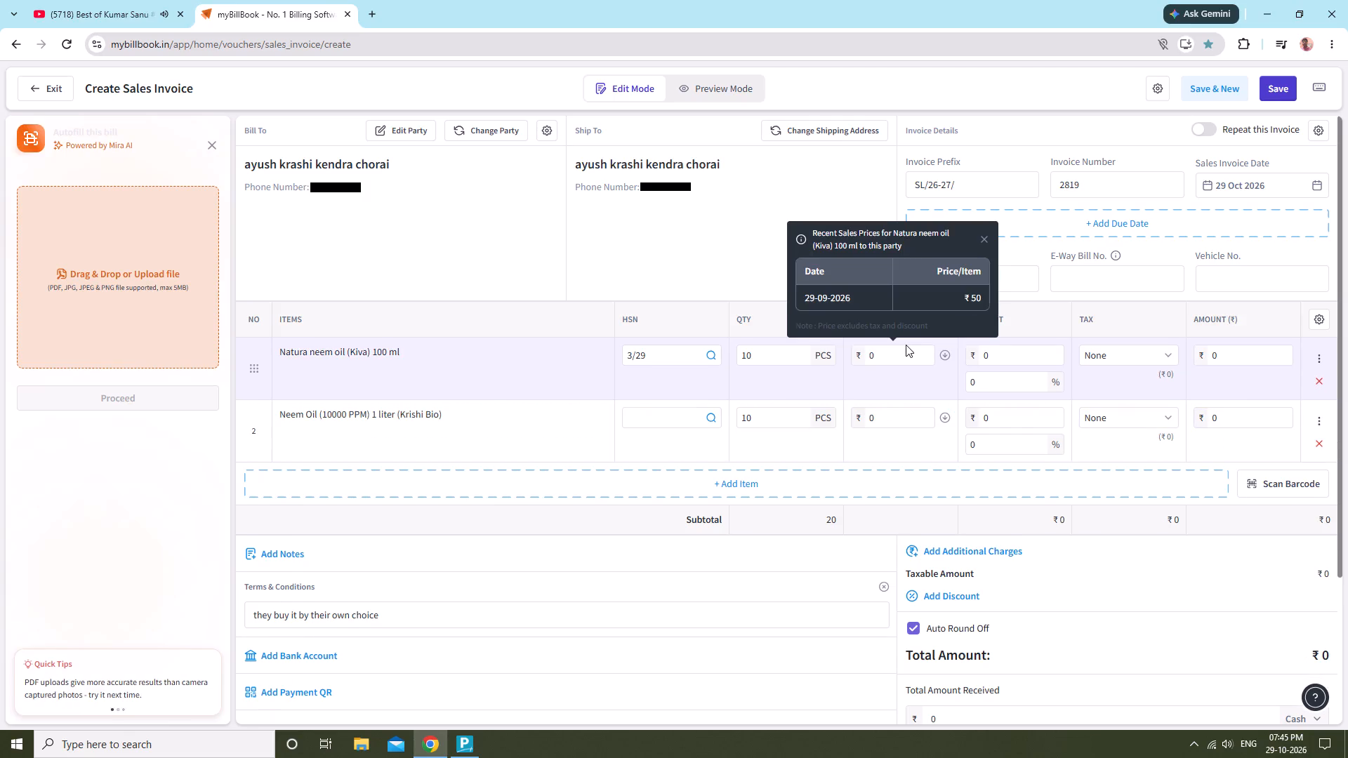
{"action": "left_click", "coordinate": [907, 347]}
{"action": "left_click", "coordinate": [908, 353]}
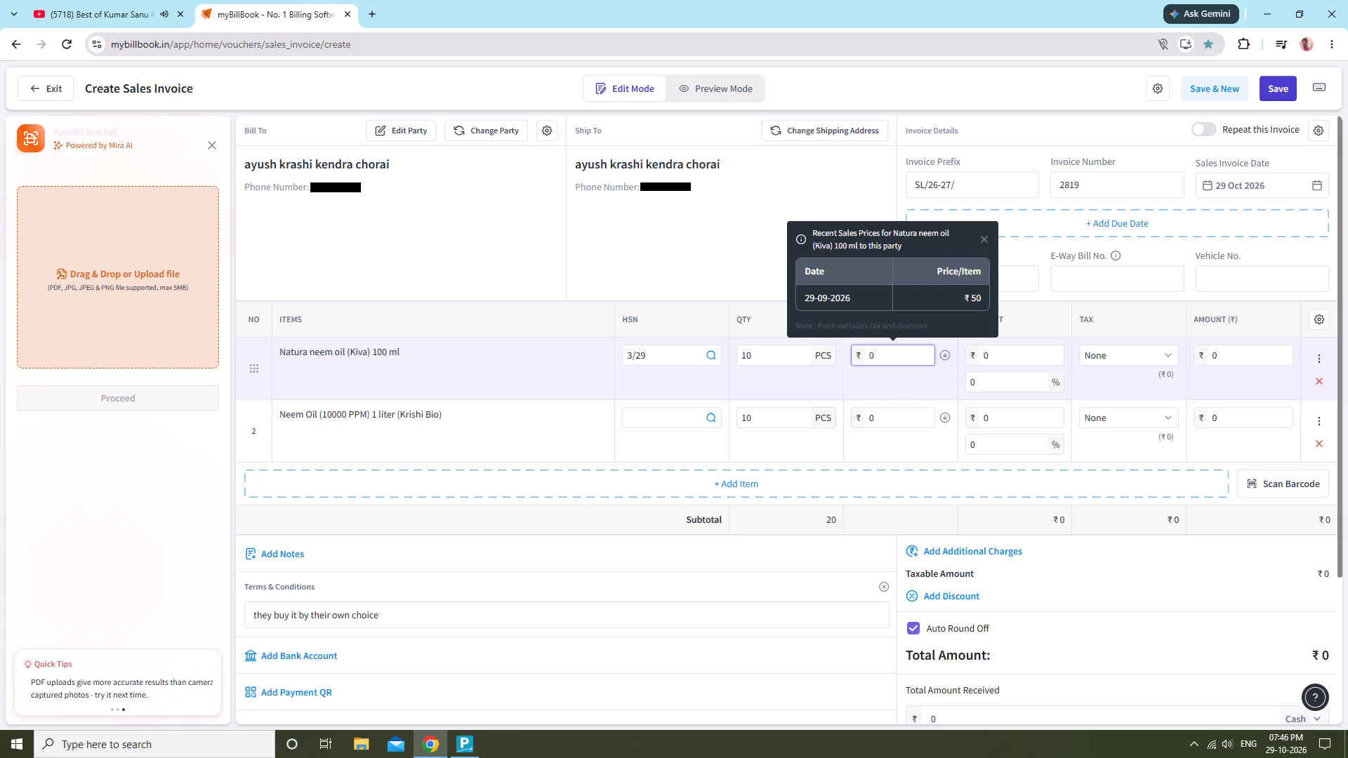
{"action": "type", "text": "500"}
{"action": "key", "text": "BackSpace"}
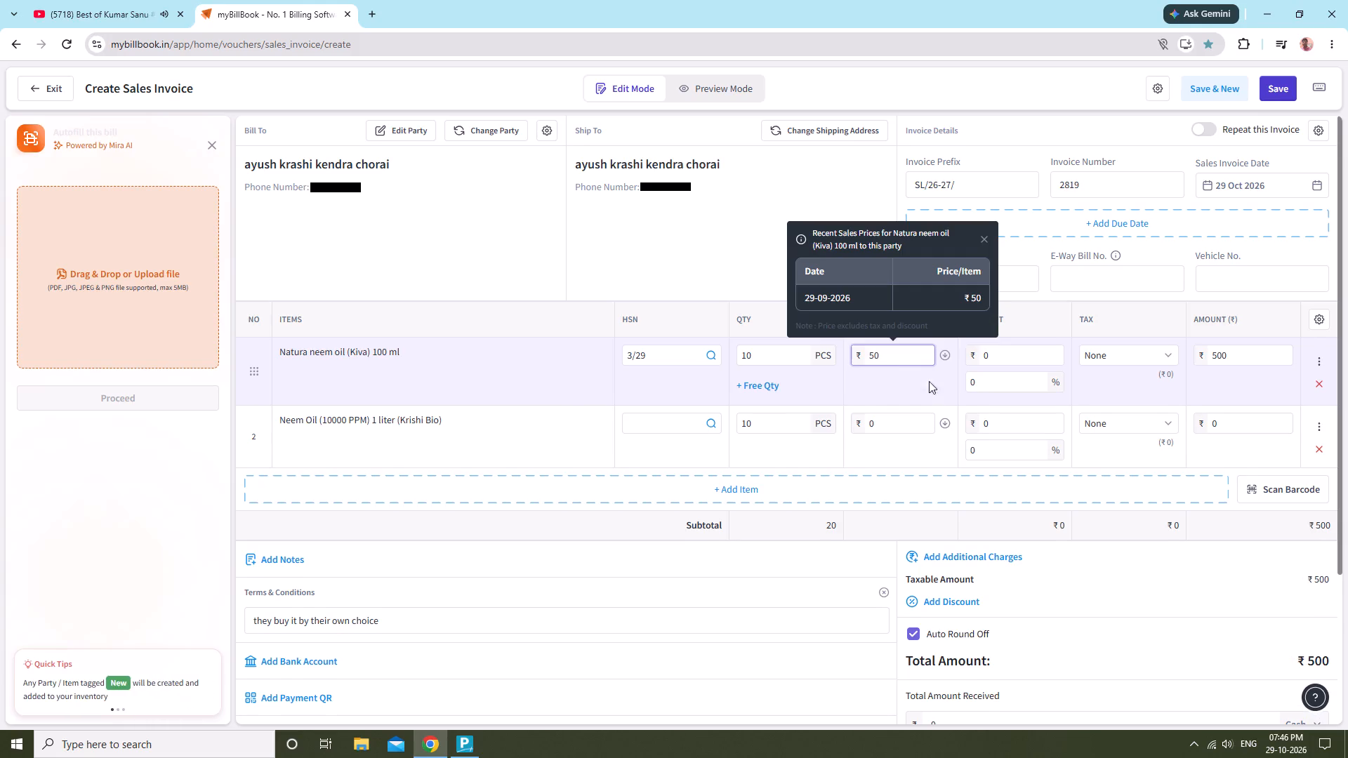
Set the price per item of Neem Oil (10000 PPM) 1 liter (Krishi Bio) to ₹1000.
{"action": "left_click", "coordinate": [892, 432]}
{"action": "left_click", "coordinate": [893, 426]}
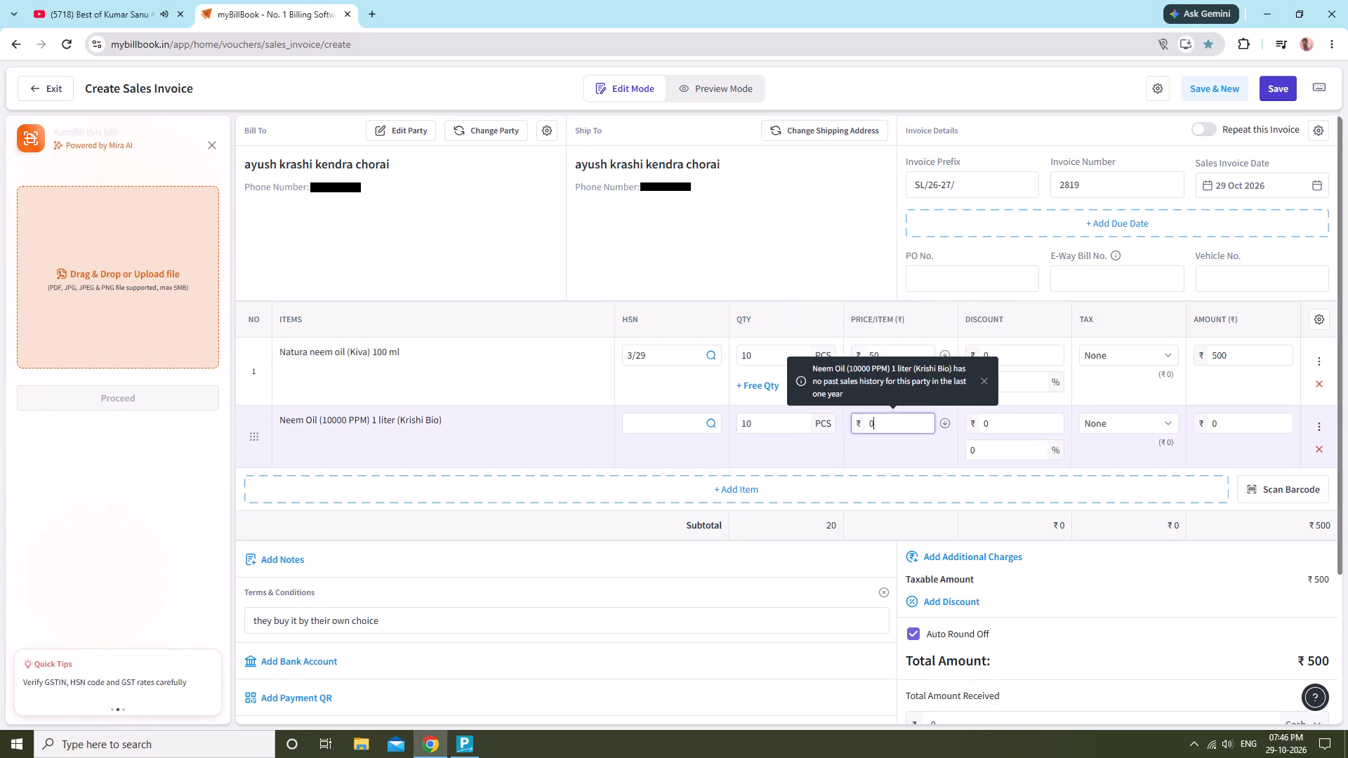
{"action": "left_click", "coordinate": [809, 273]}
{"action": "left_click", "coordinate": [884, 436]}
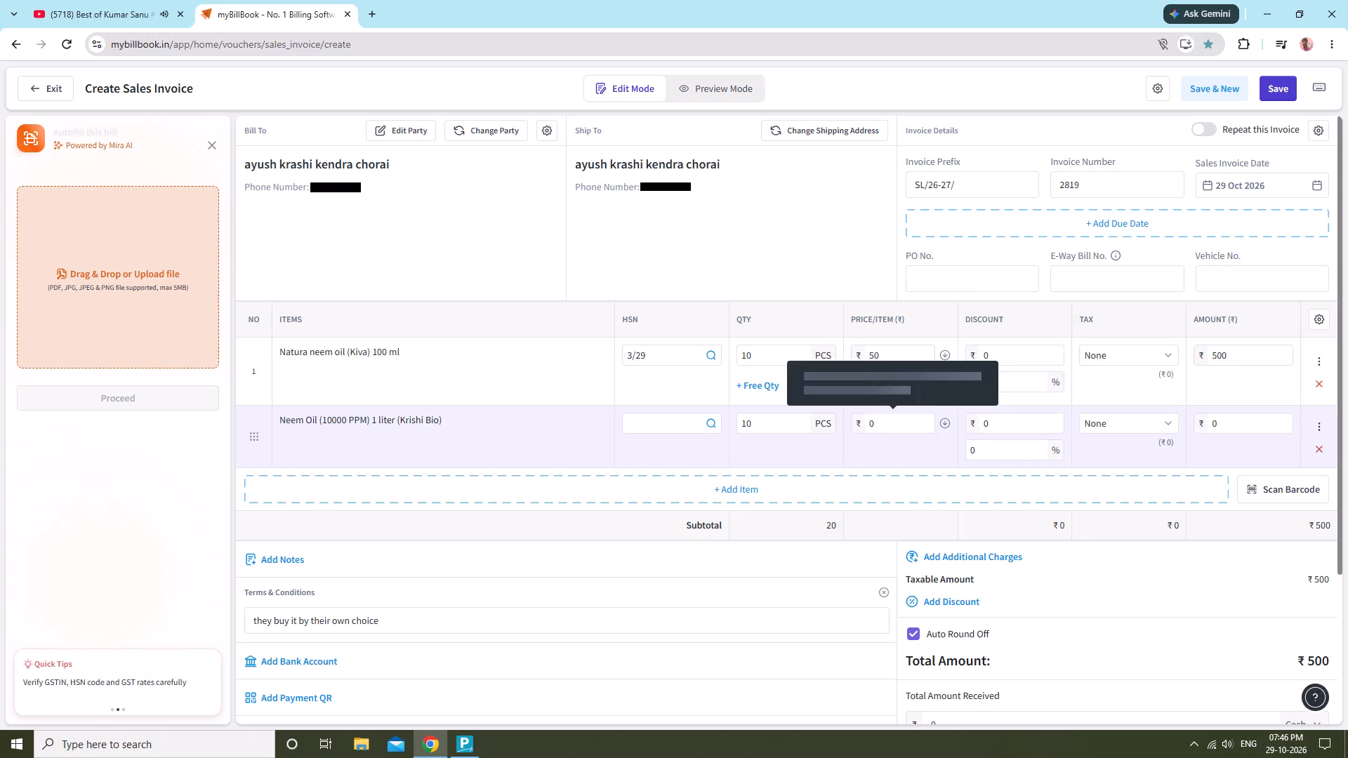
{"action": "left_click", "coordinate": [899, 423]}
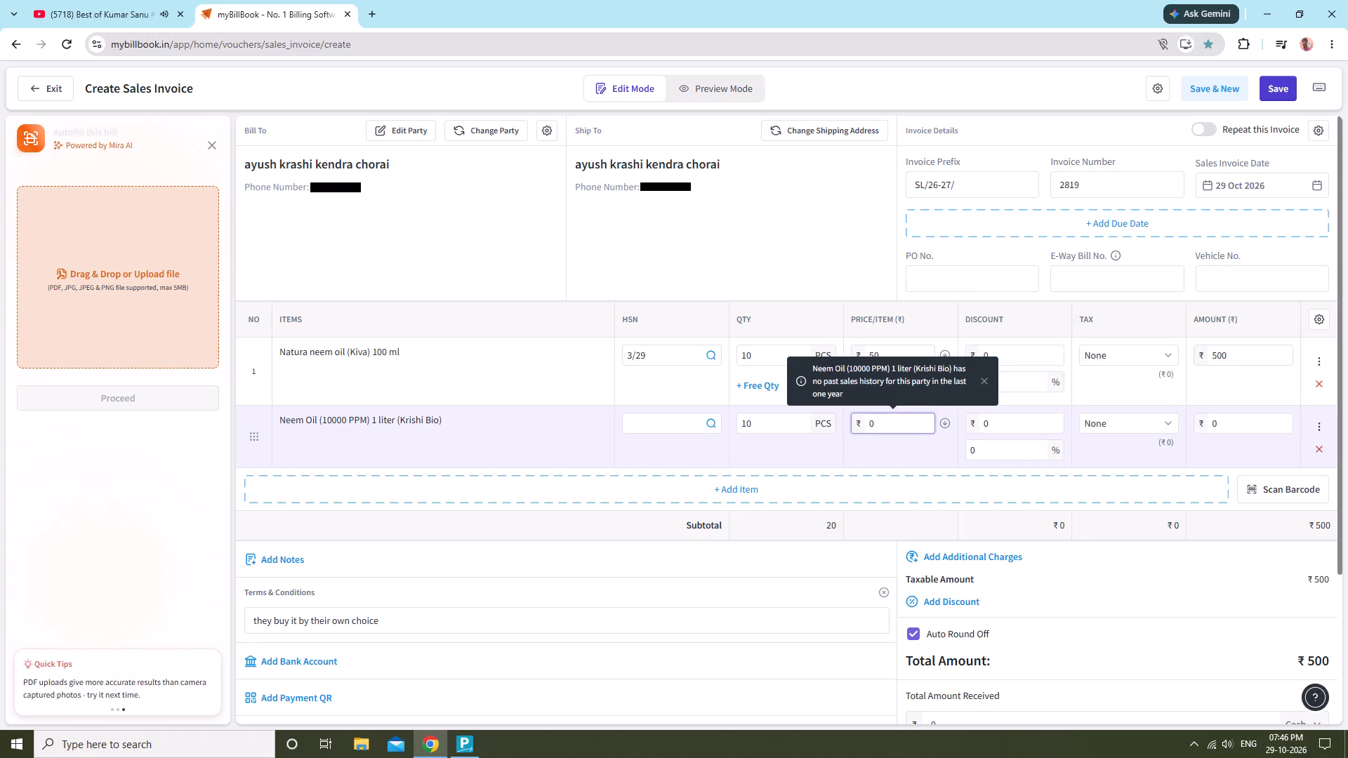
{"action": "type", "text": "11"}
{"action": "key", "text": "BackSpace"}
{"action": "type", "text": "000"}
{"action": "left_click", "coordinate": [430, 210]}
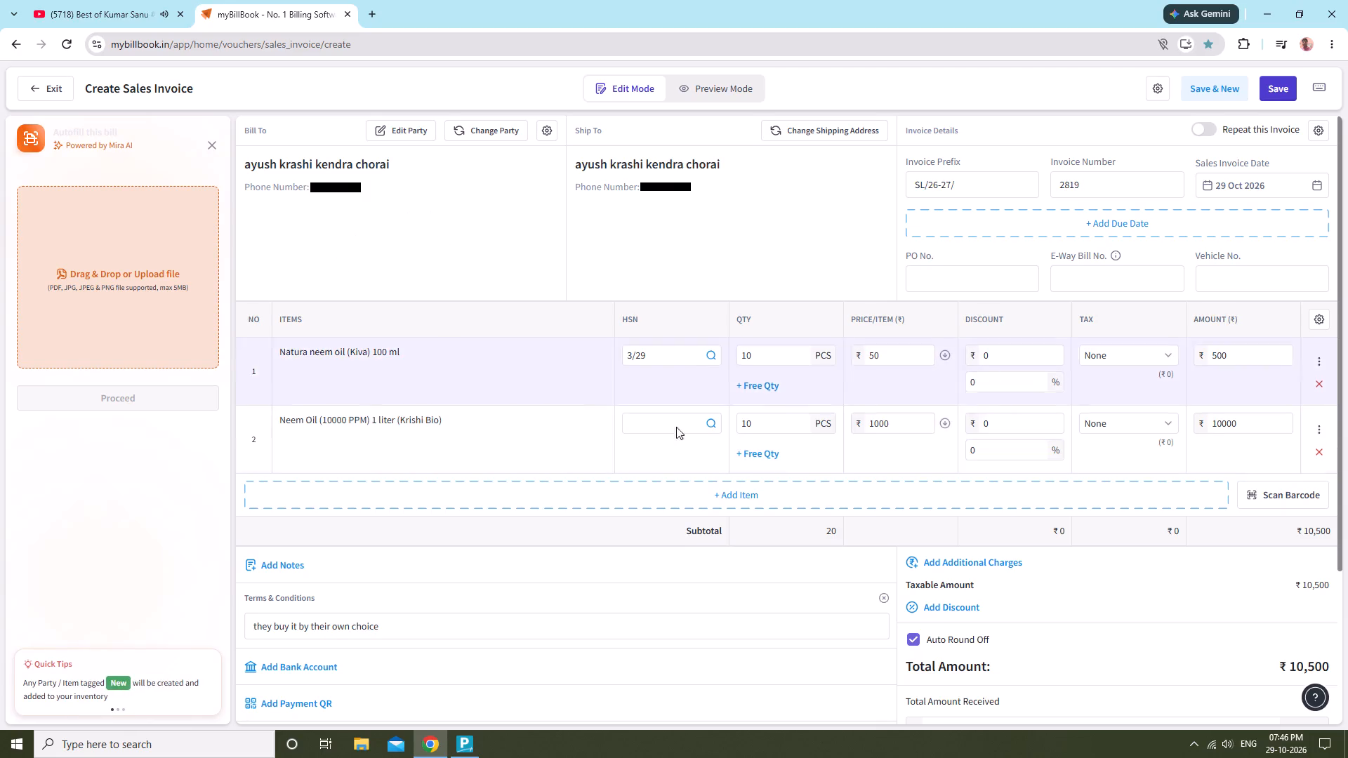
Enter ₹5000 as the cash amount received and save the sales invoice.
{"action": "scroll", "coordinate": [829, 465], "scroll_direction": "down", "scroll_amount": 4}
{"action": "scroll", "coordinate": [1022, 533], "scroll_direction": "down", "scroll_amount": 2}
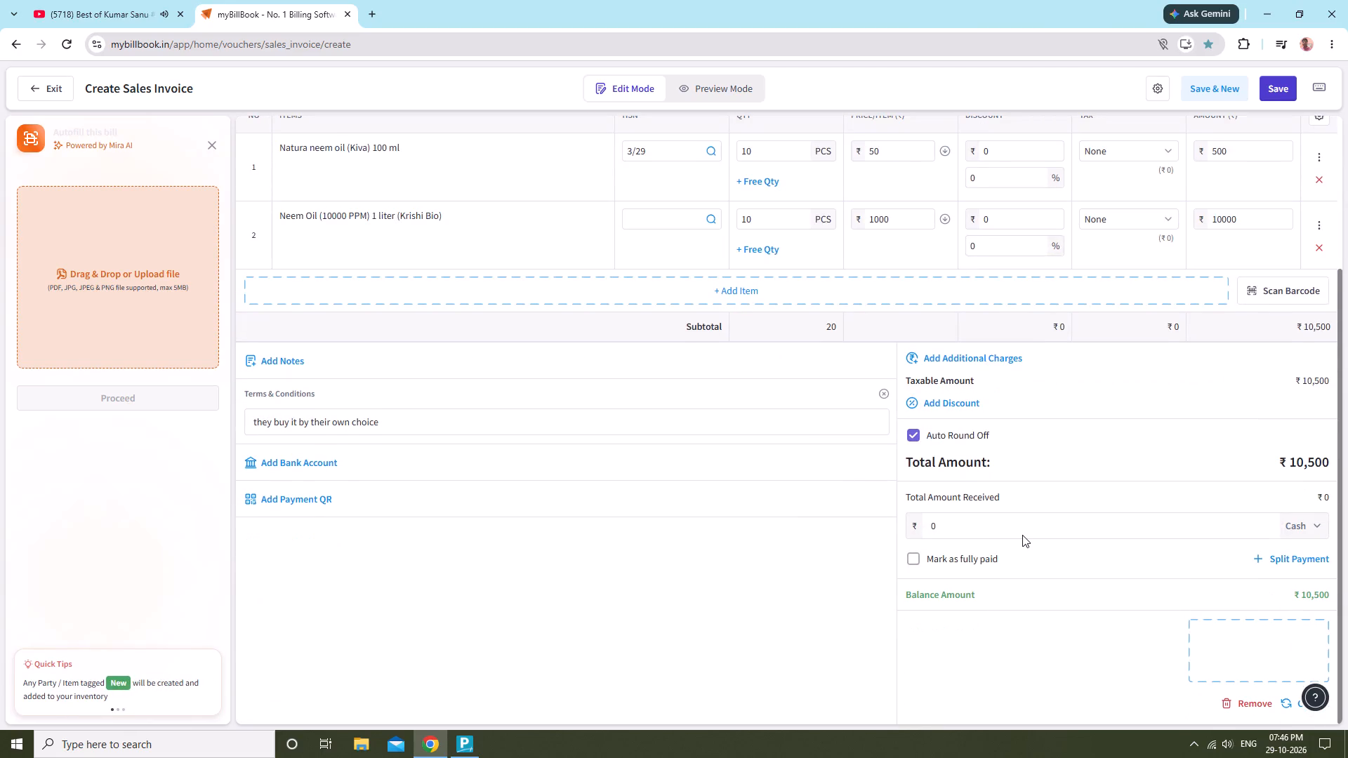
{"action": "left_click", "coordinate": [972, 521]}
{"action": "type", "text": "5000"}
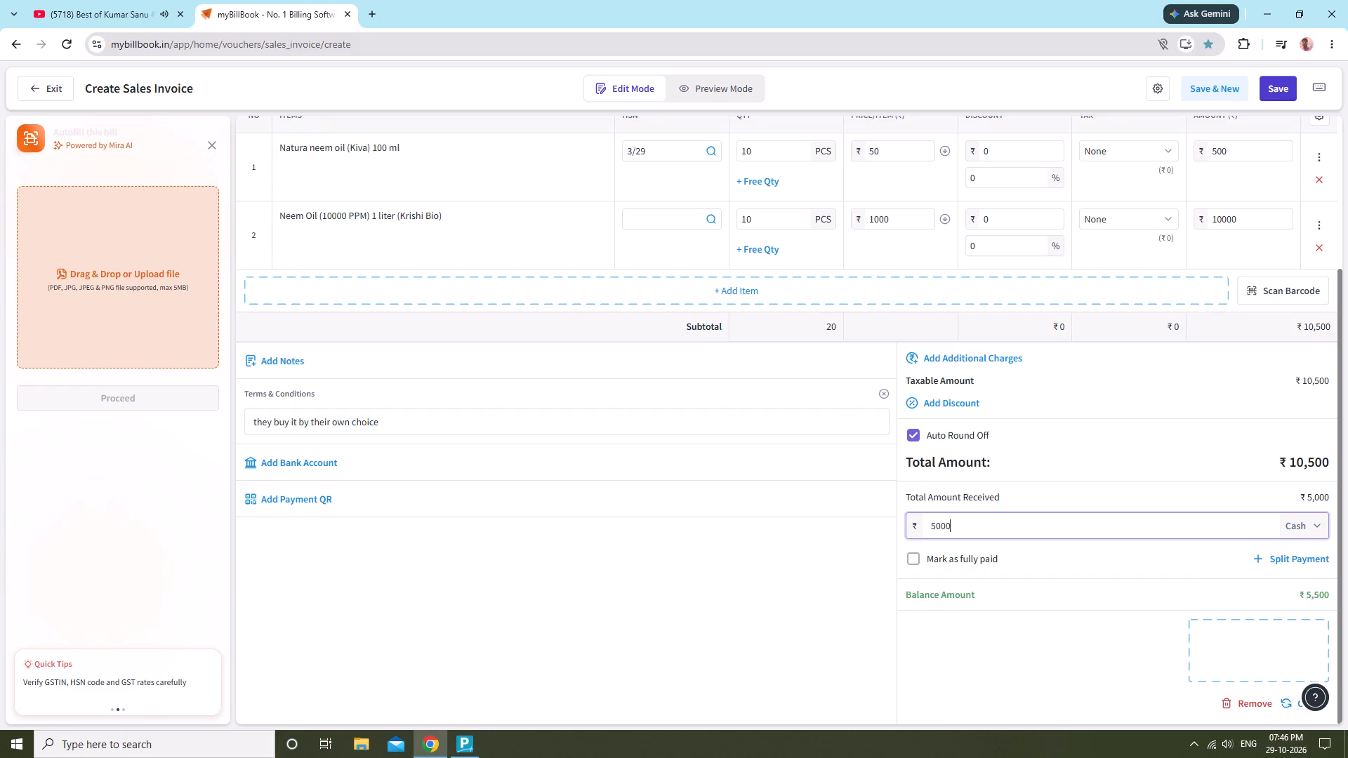
{"action": "scroll", "coordinate": [972, 526], "scroll_direction": "down", "scroll_amount": 4}
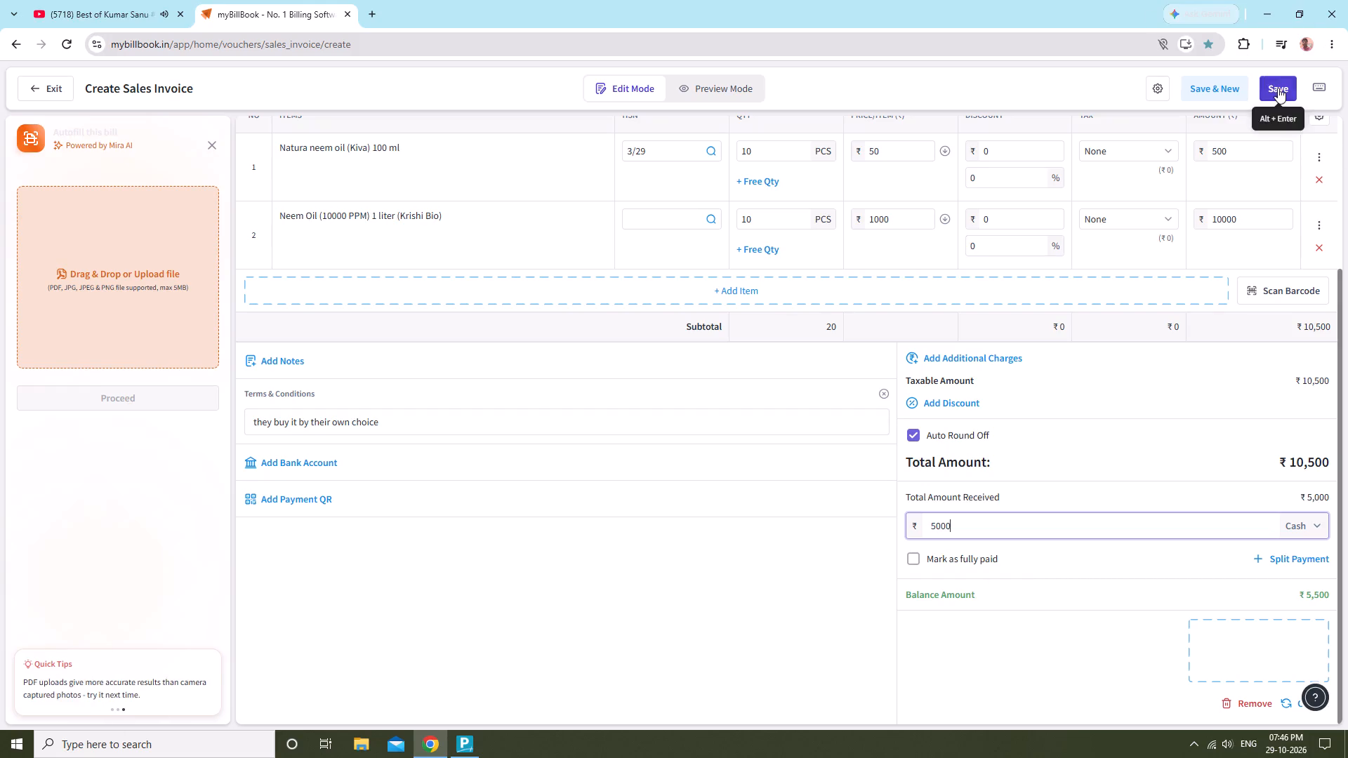
{"action": "left_click", "coordinate": [1278, 88]}
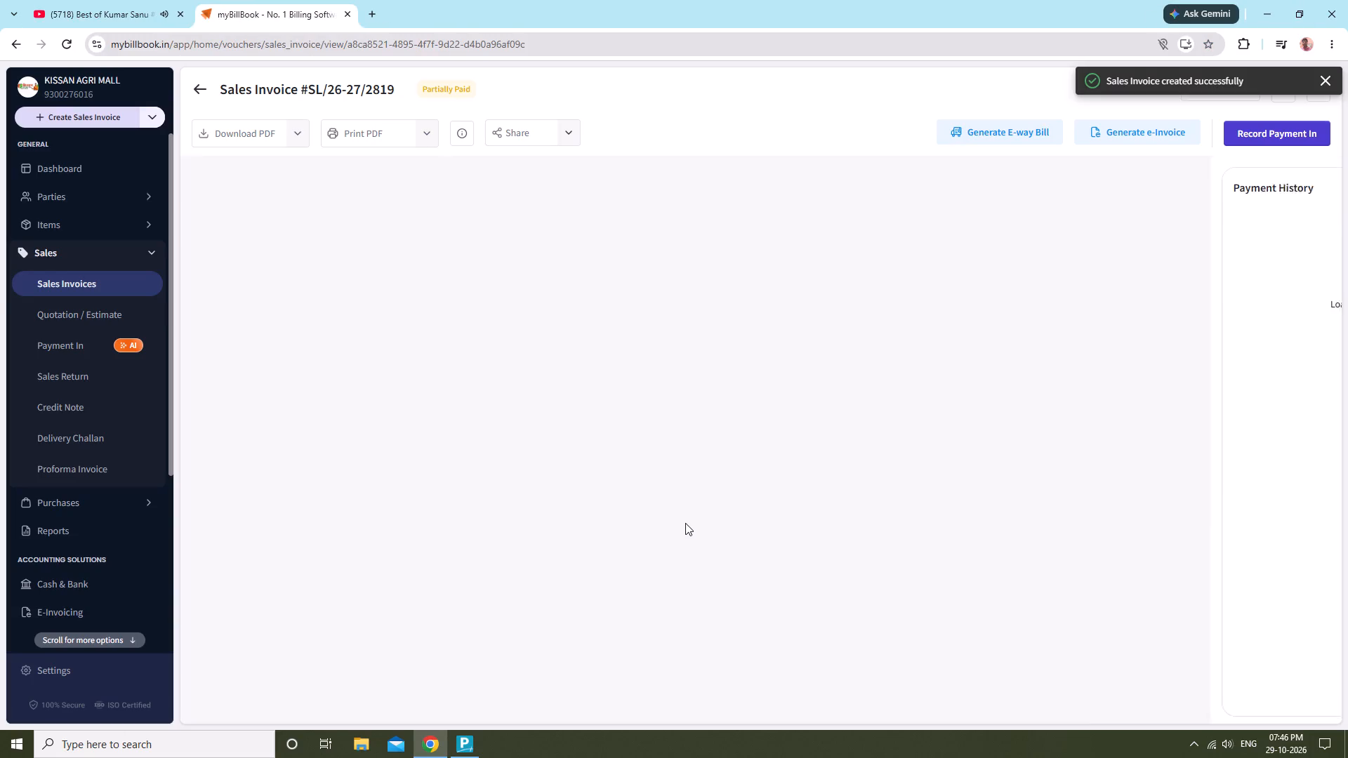
Print one black-and-white copy of the saved sales invoice on the HP Smart Tank 530 series printer.
{"action": "scroll", "coordinate": [685, 523], "scroll_direction": "down", "scroll_amount": 3}
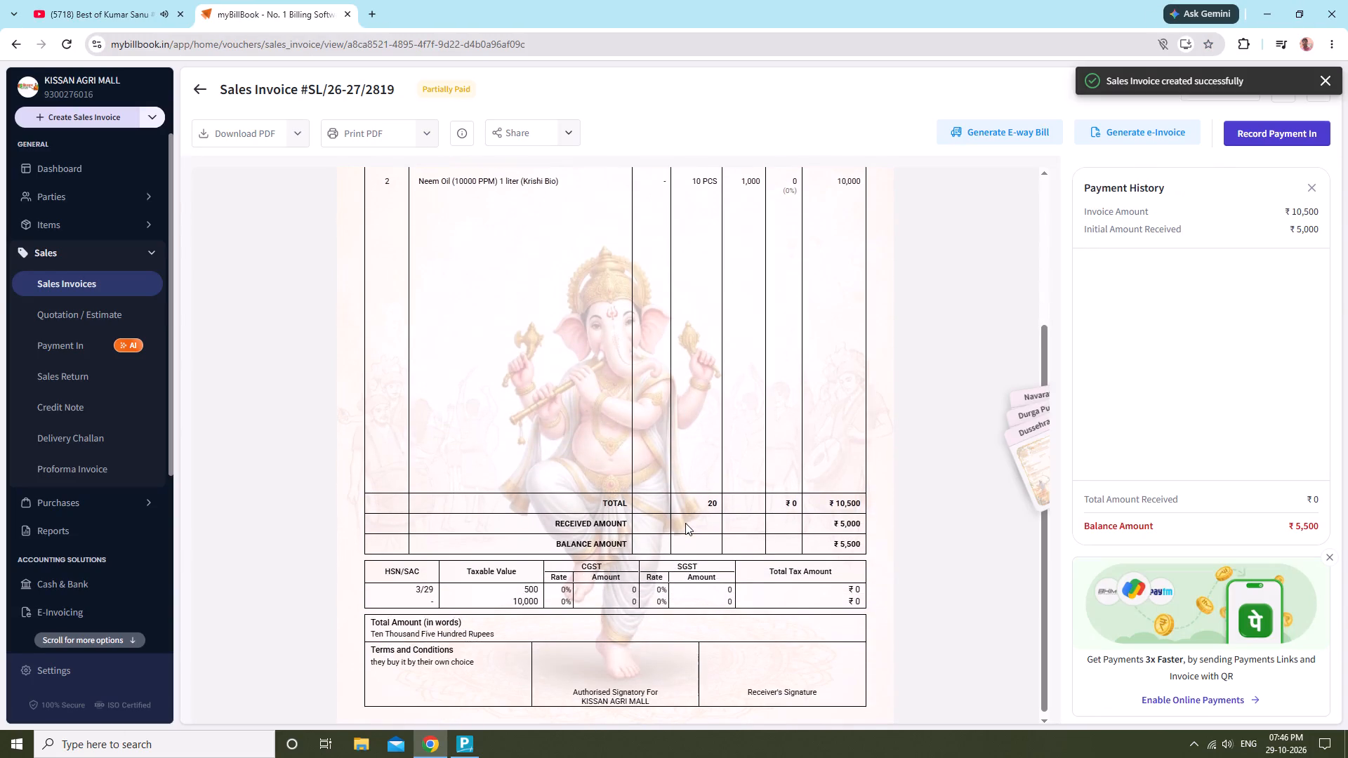
{"action": "scroll", "coordinate": [702, 480], "scroll_direction": "down", "scroll_amount": 3}
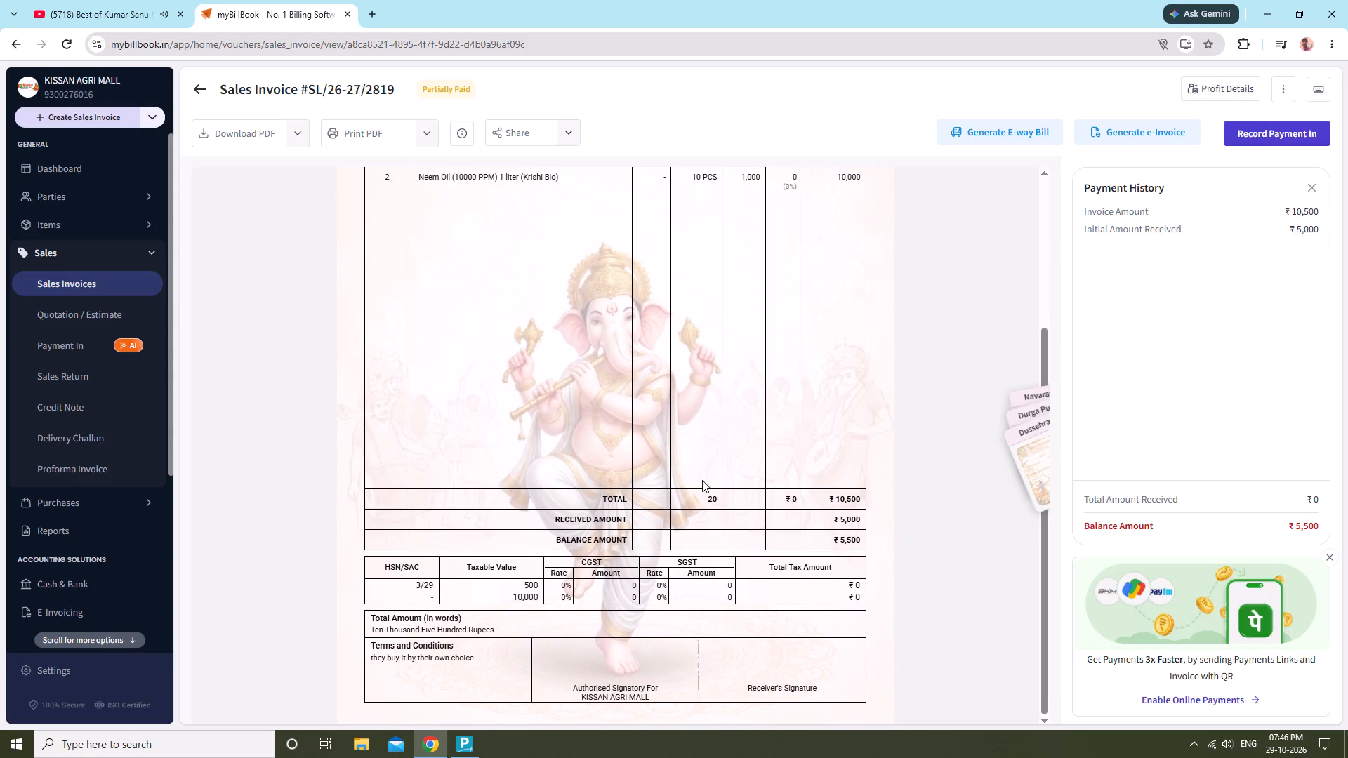
{"action": "scroll", "coordinate": [702, 480], "scroll_direction": "down", "scroll_amount": 2}
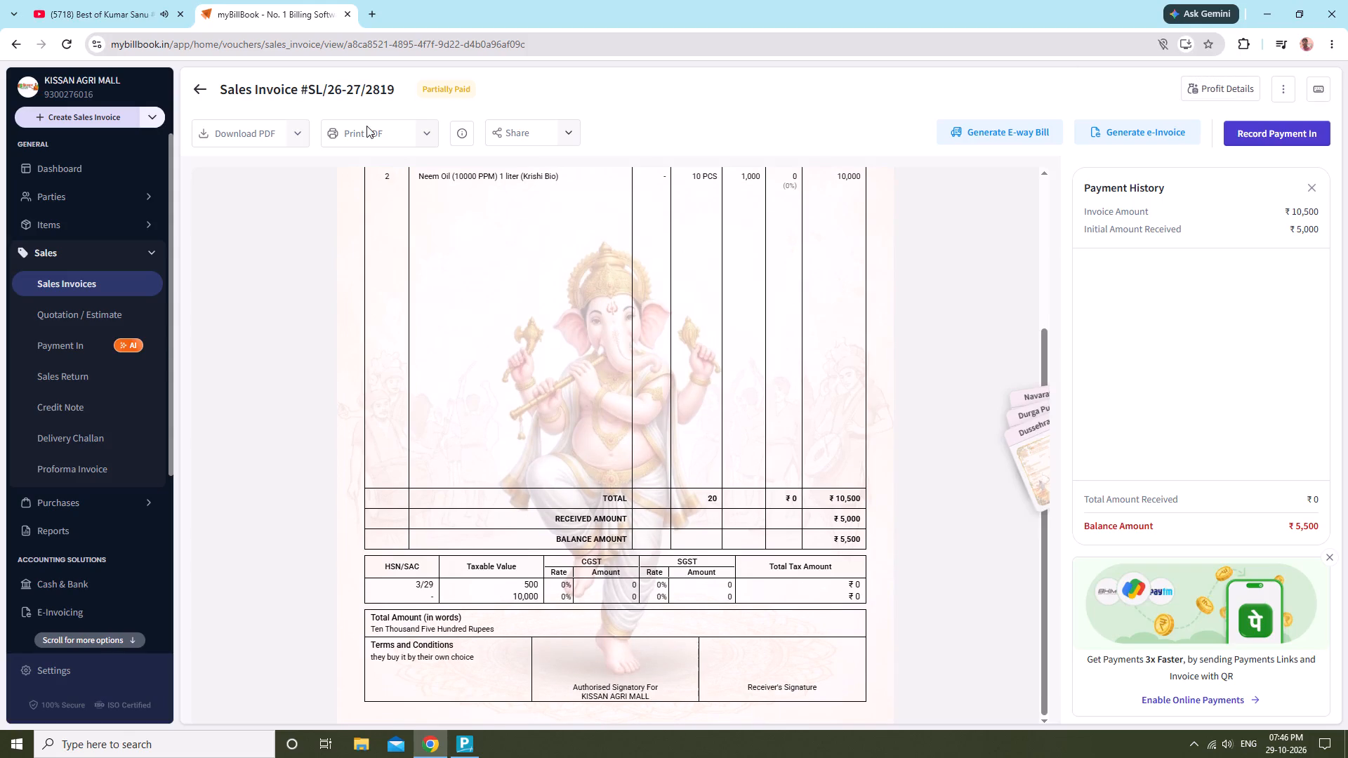
{"action": "left_click", "coordinate": [366, 126]}
{"action": "left_click", "coordinate": [369, 126]}
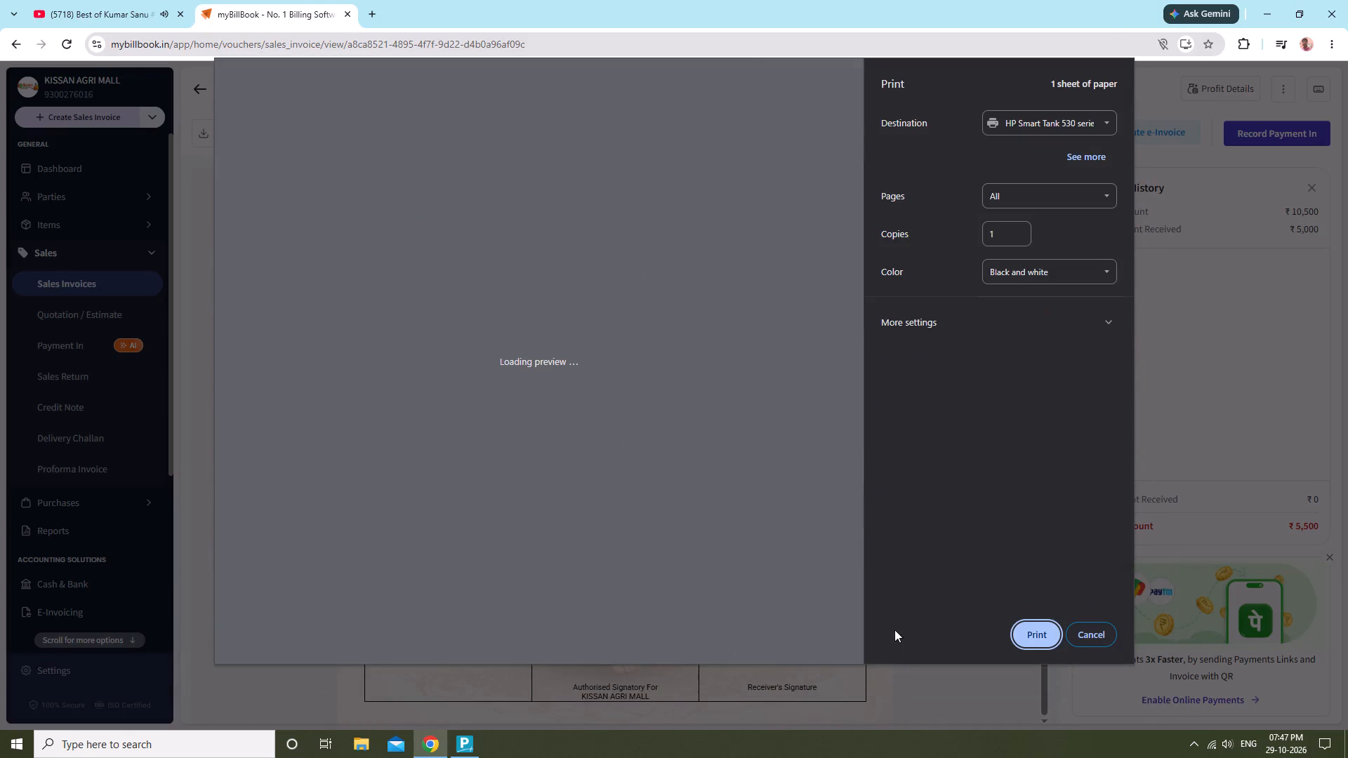
{"action": "left_click", "coordinate": [1018, 634]}
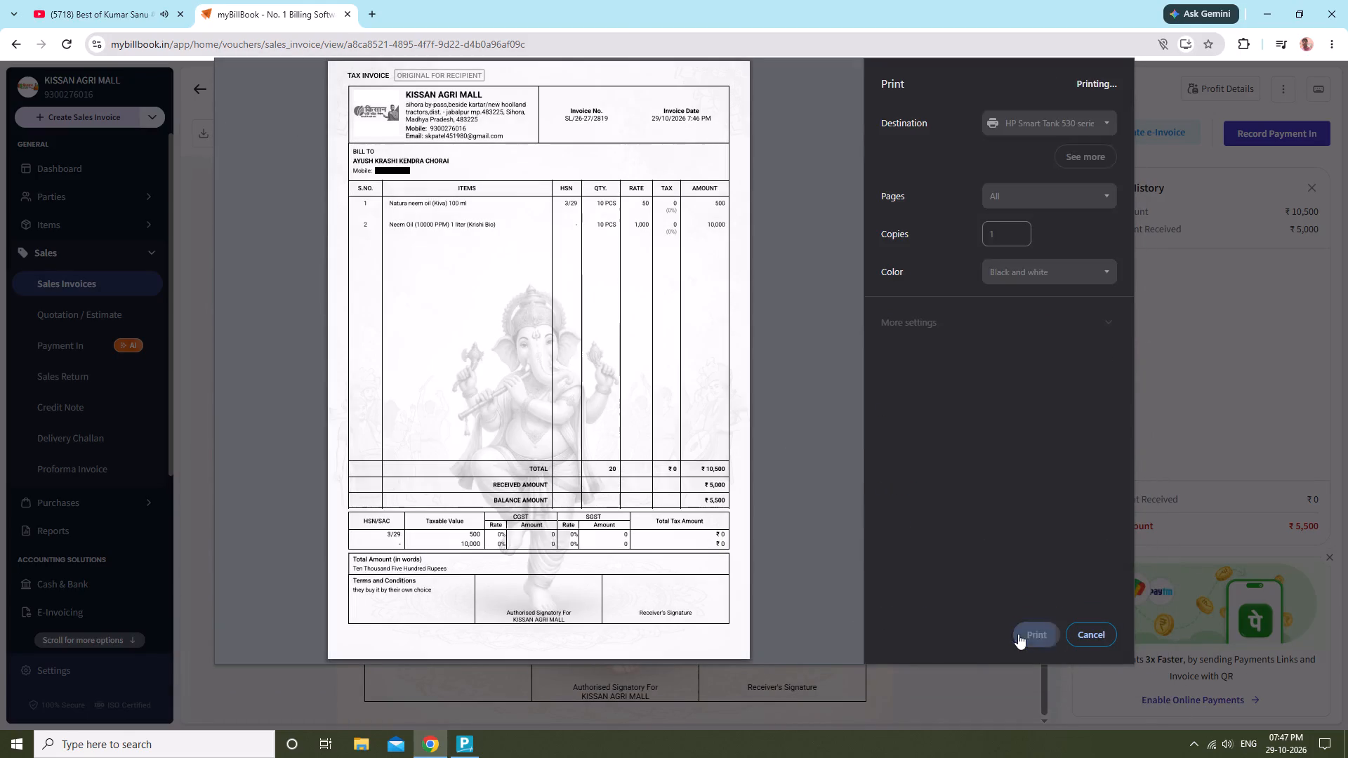
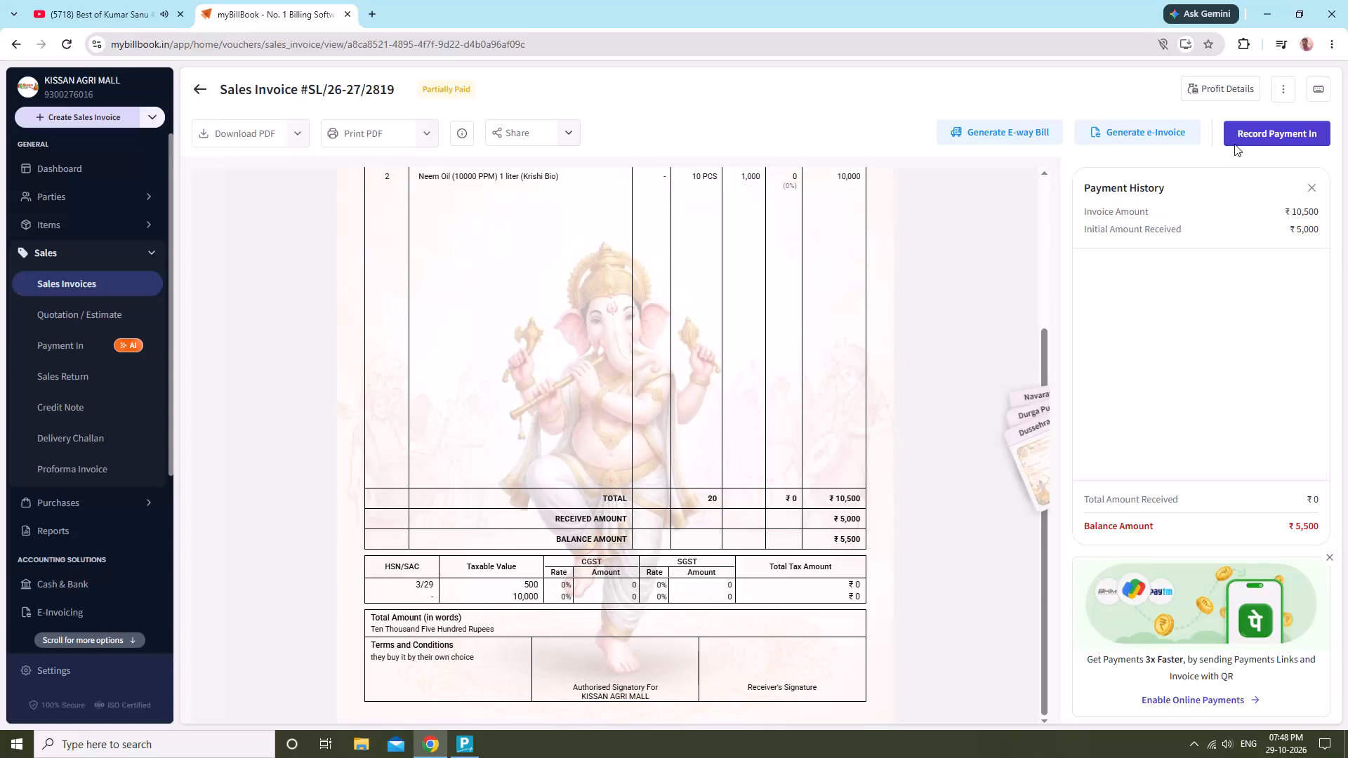
Start a new sales invoice and add one Azodezo (Mankind) 1liter and one Azodezo (Mankind) 250 ml.
{"action": "left_click", "coordinate": [95, 117]}
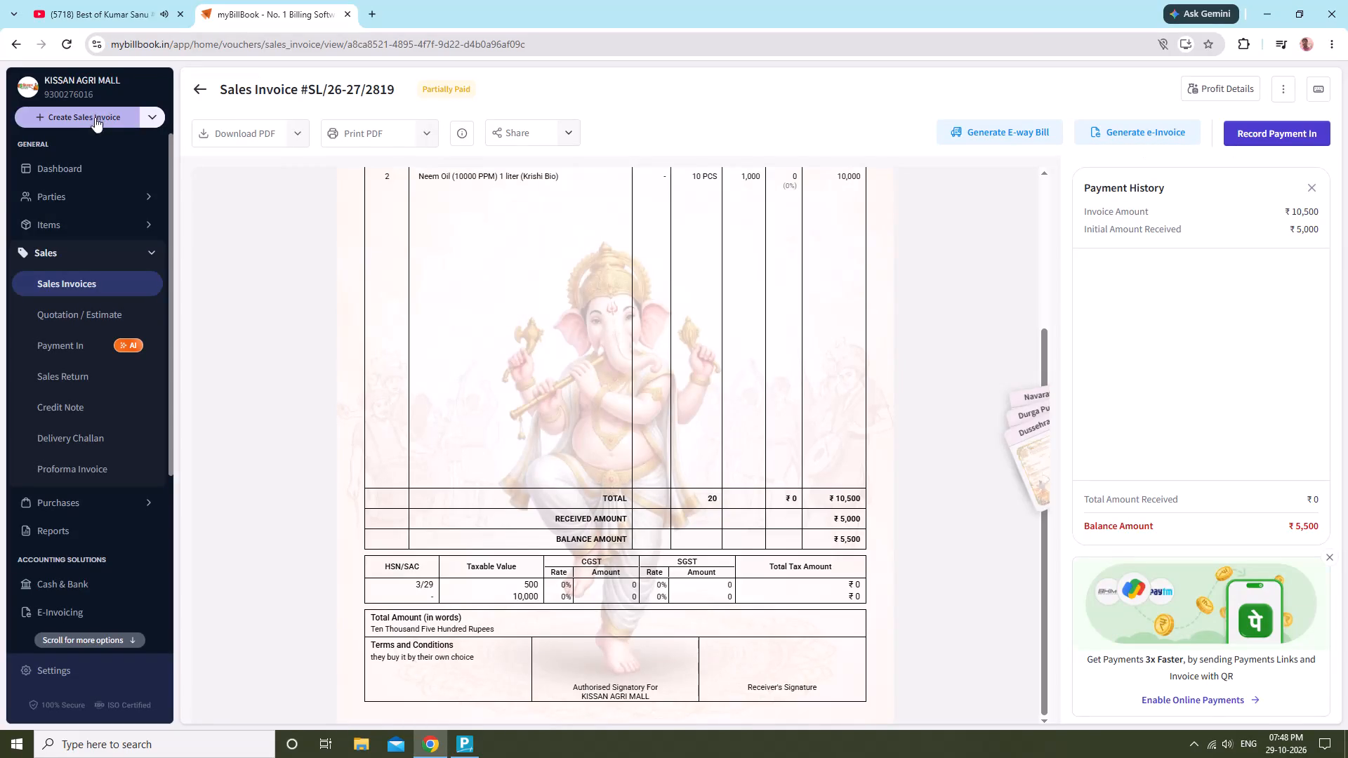
{"action": "left_click", "coordinate": [586, 367]}
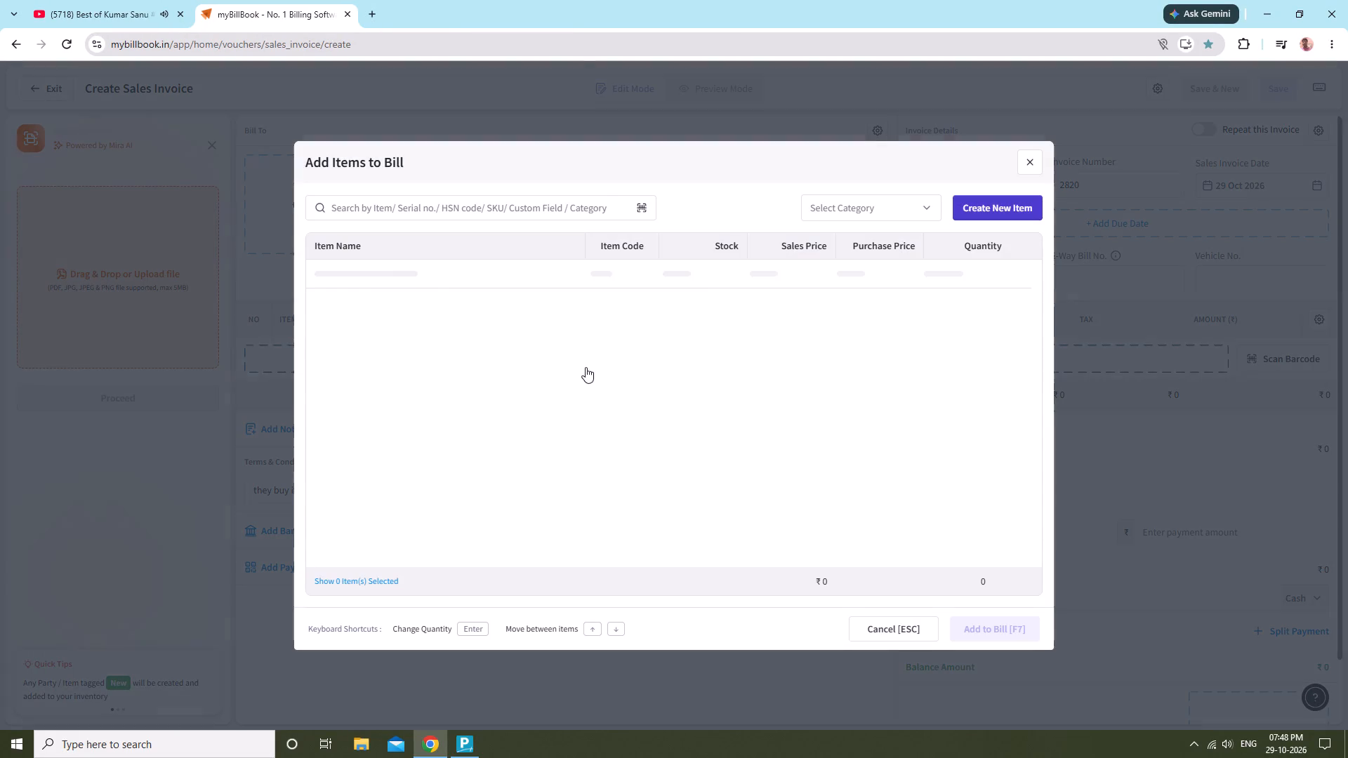
{"action": "type", "text": "azo"}
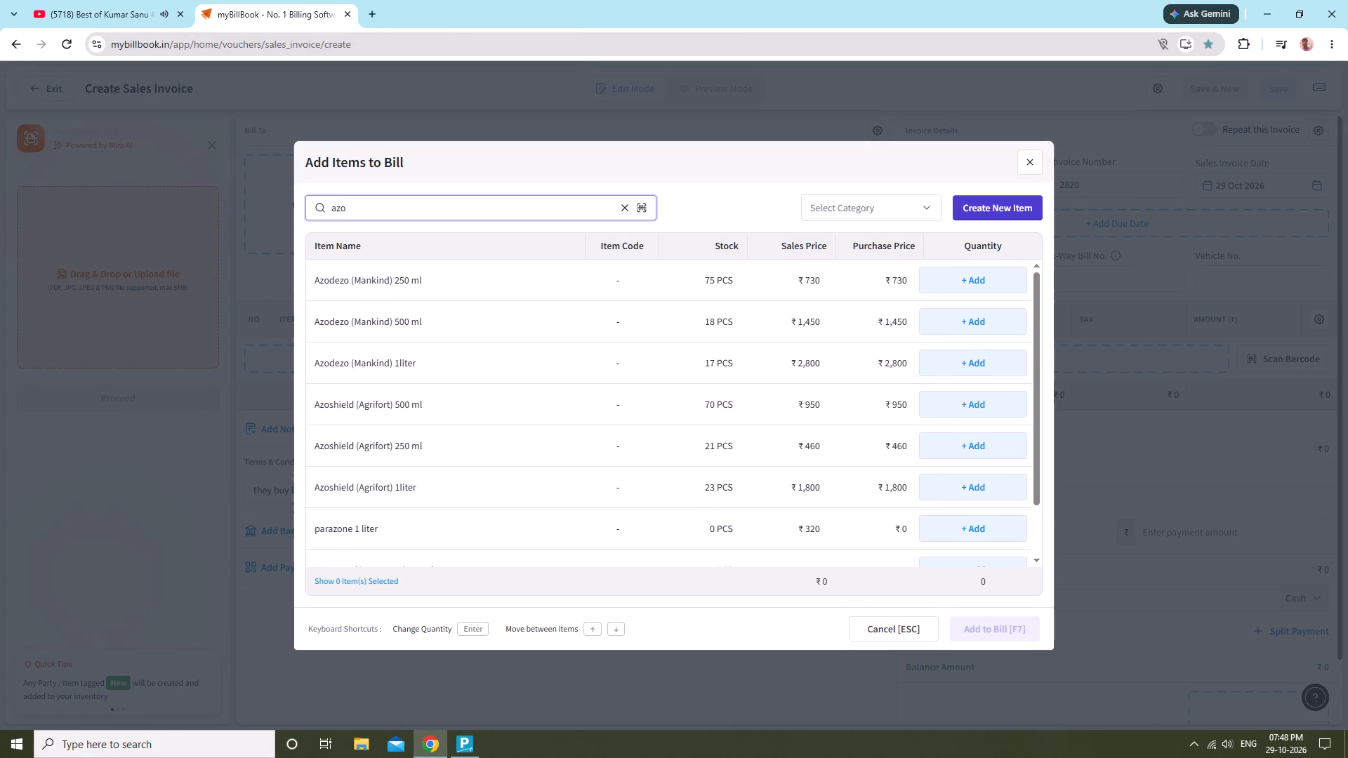
{"action": "key", "text": "s"}
{"action": "key", "text": "Home"}
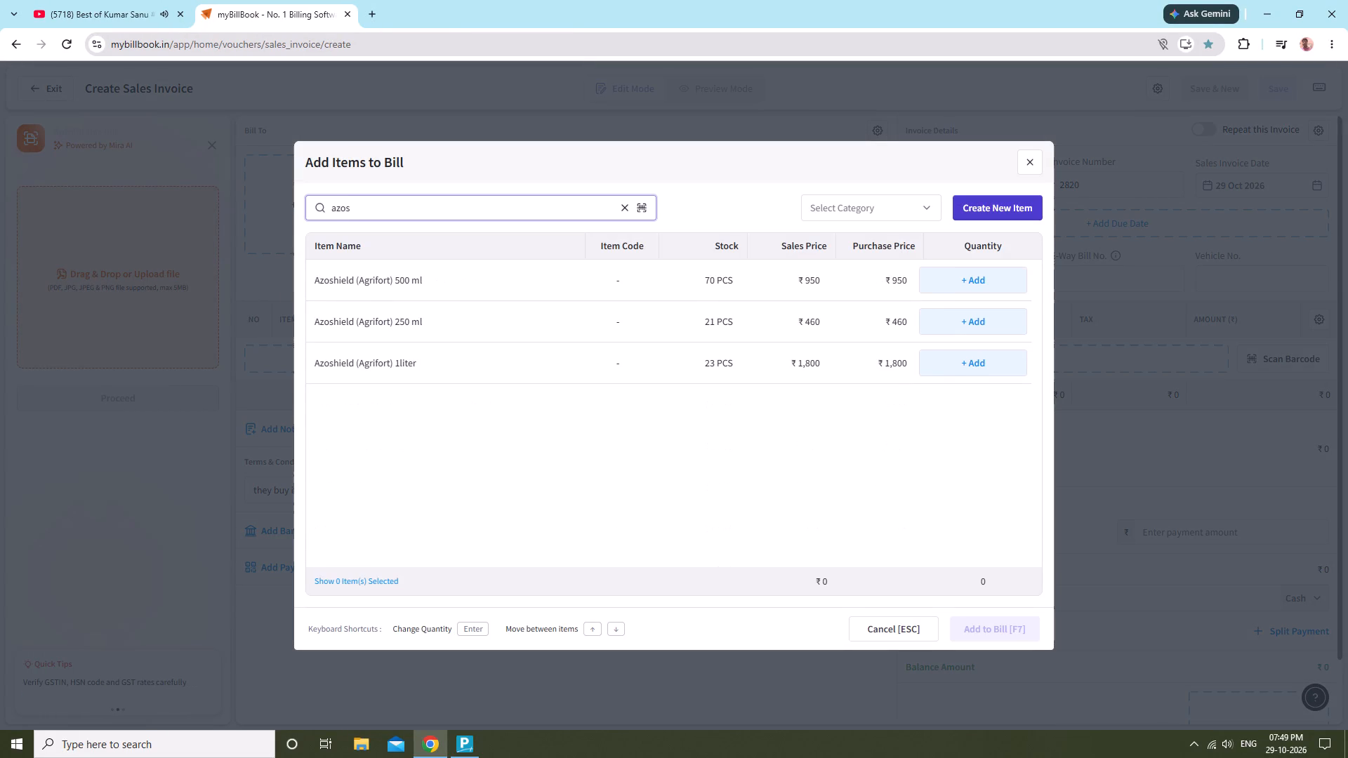
{"action": "key", "text": "End"}
{"action": "key", "text": "BackSpace"}
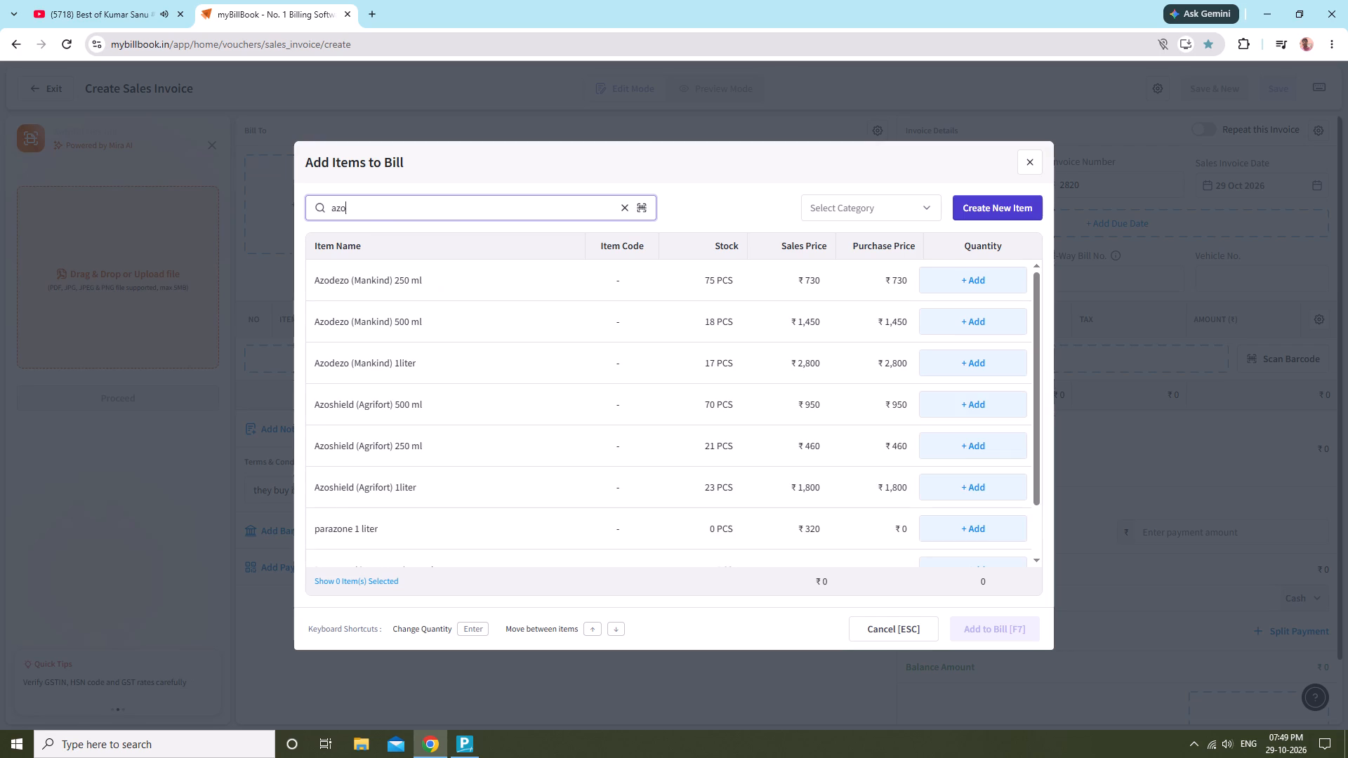
{"action": "key", "text": "d"}
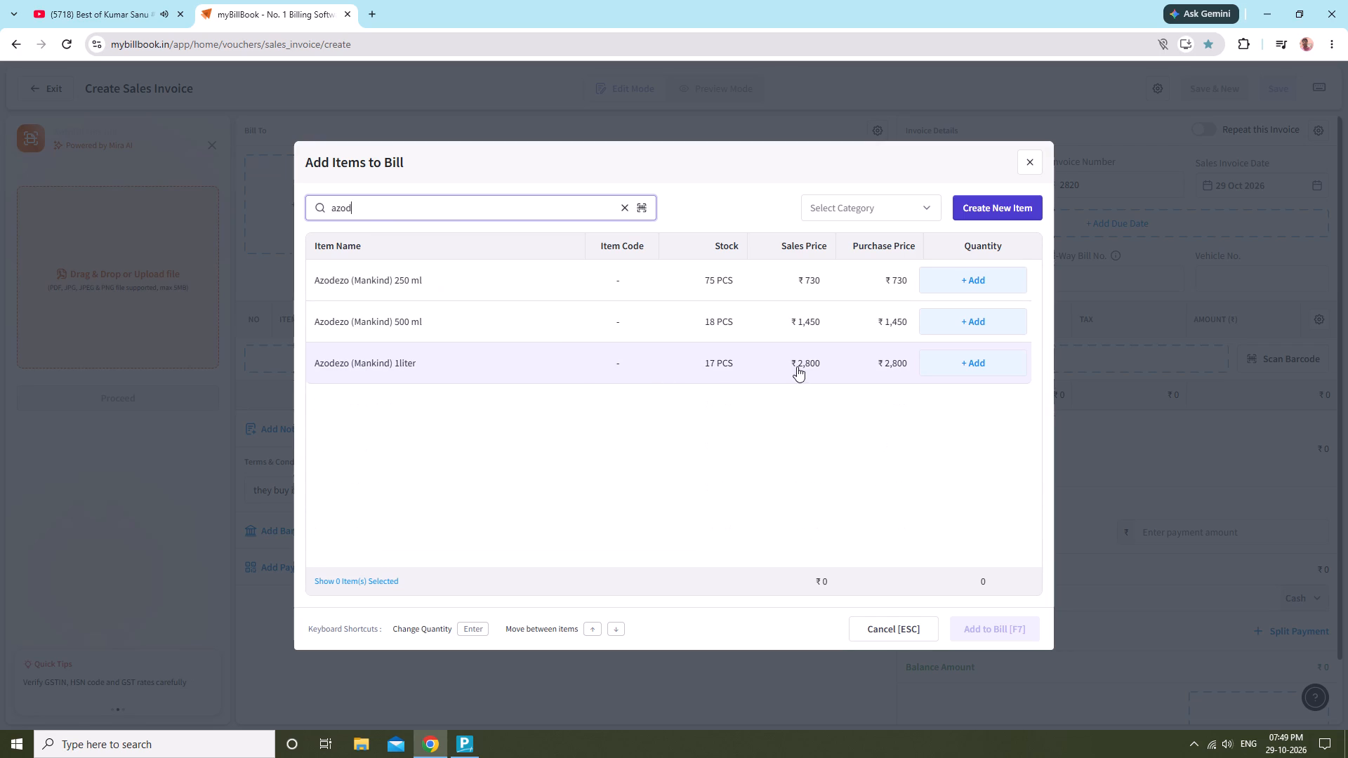
{"action": "left_click", "coordinate": [998, 357]}
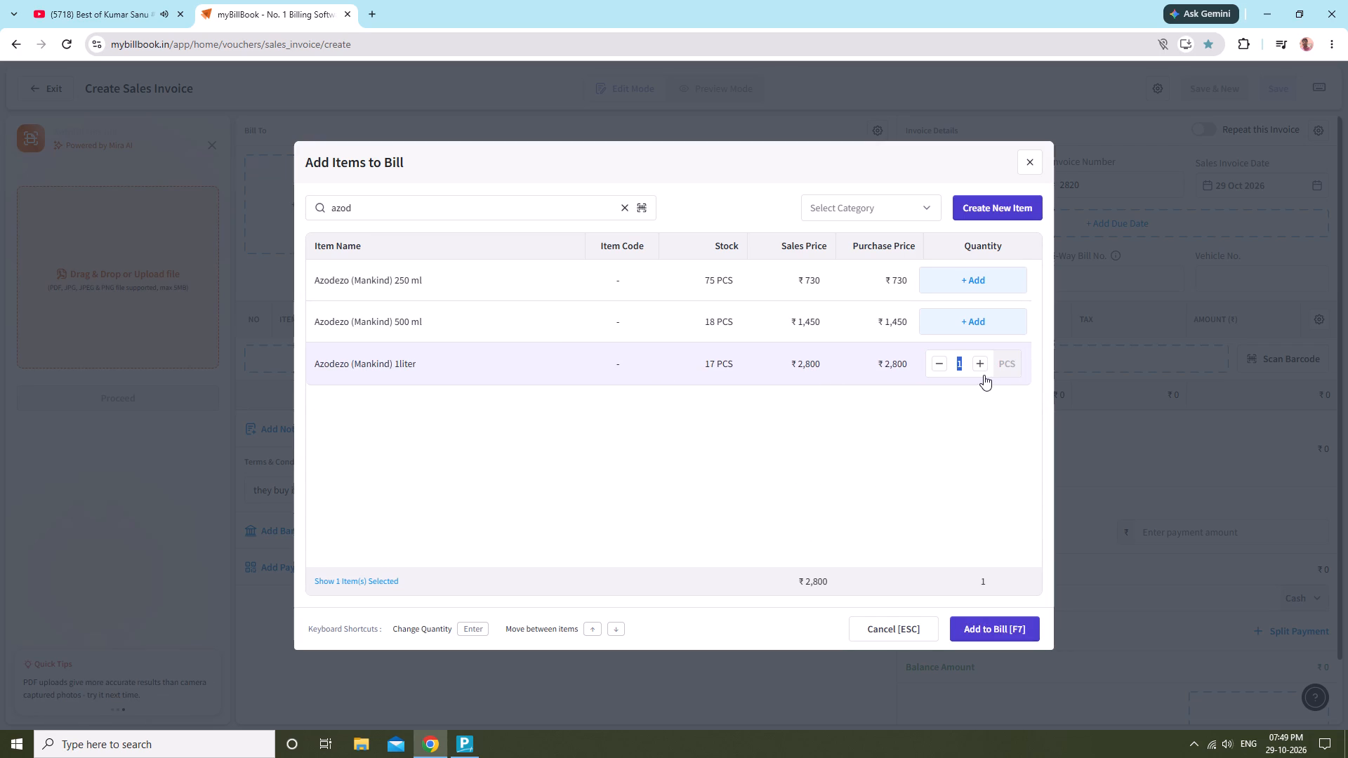
{"action": "left_click", "coordinate": [949, 284]}
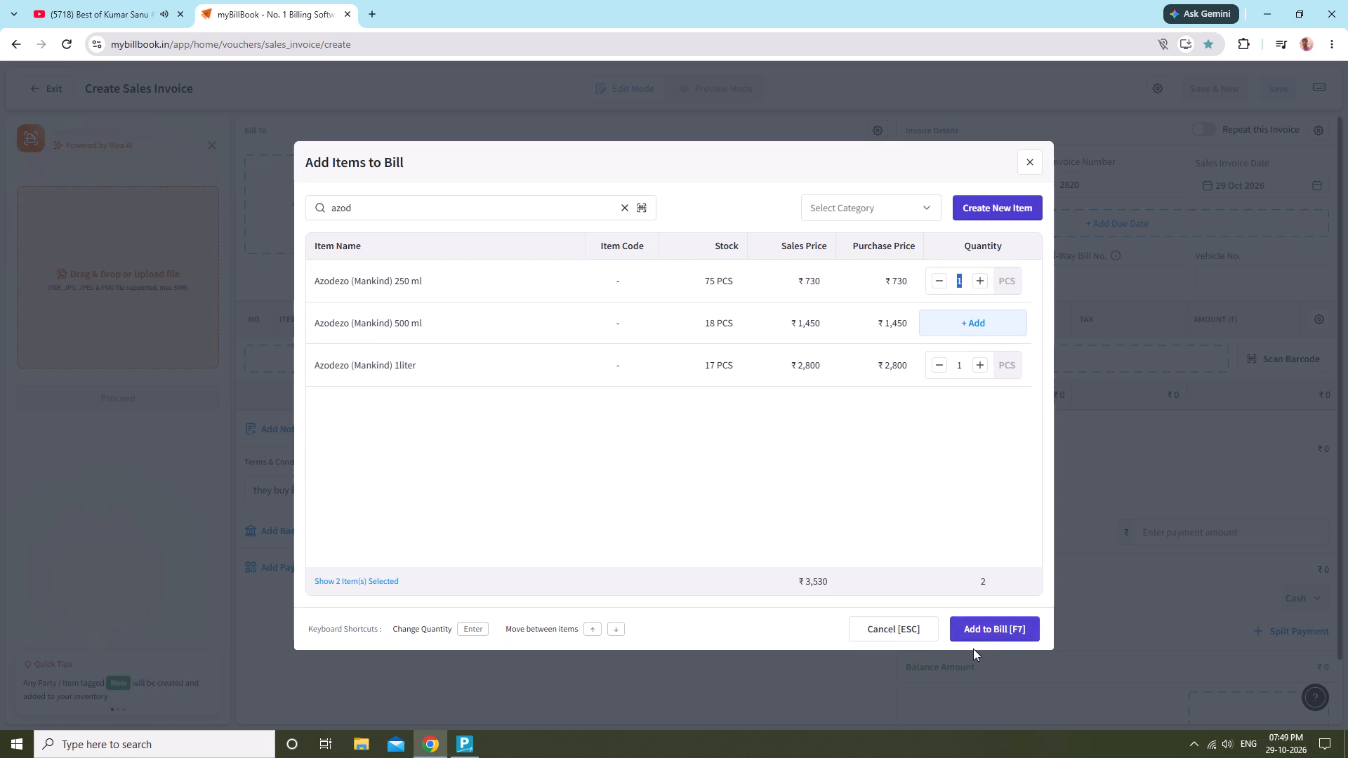
{"action": "left_click", "coordinate": [972, 631]}
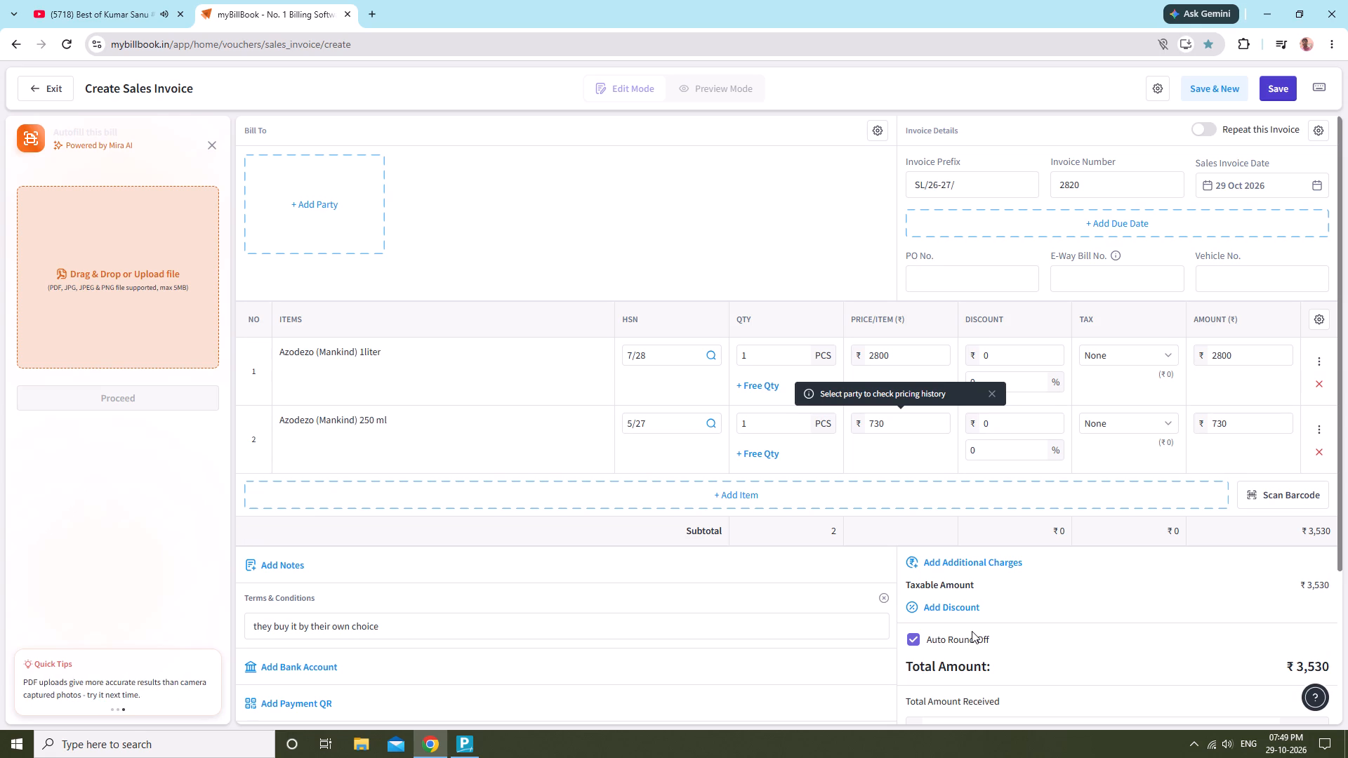
Add one Glycel (Sumitomo) 1 liter to the sales invoice.
{"action": "left_click", "coordinate": [767, 493]}
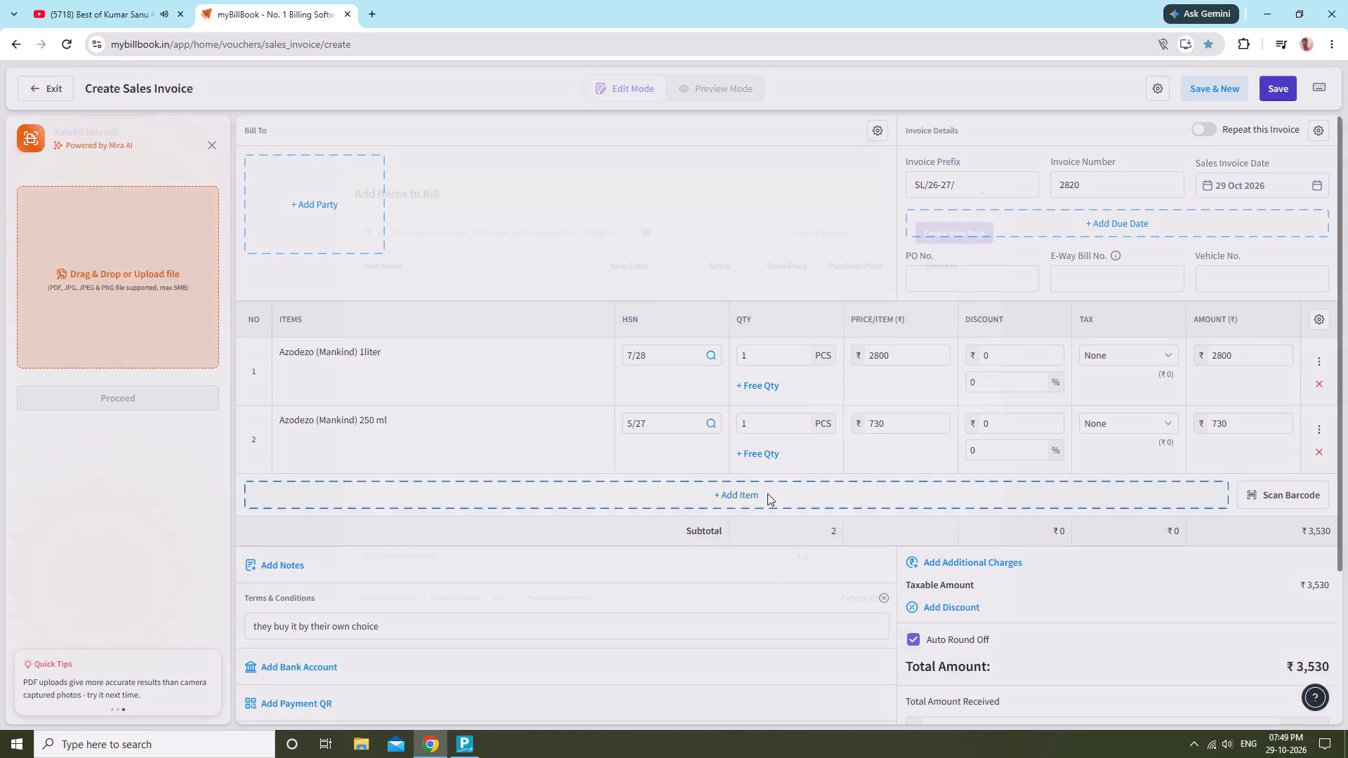
{"action": "type", "text": "gly"}
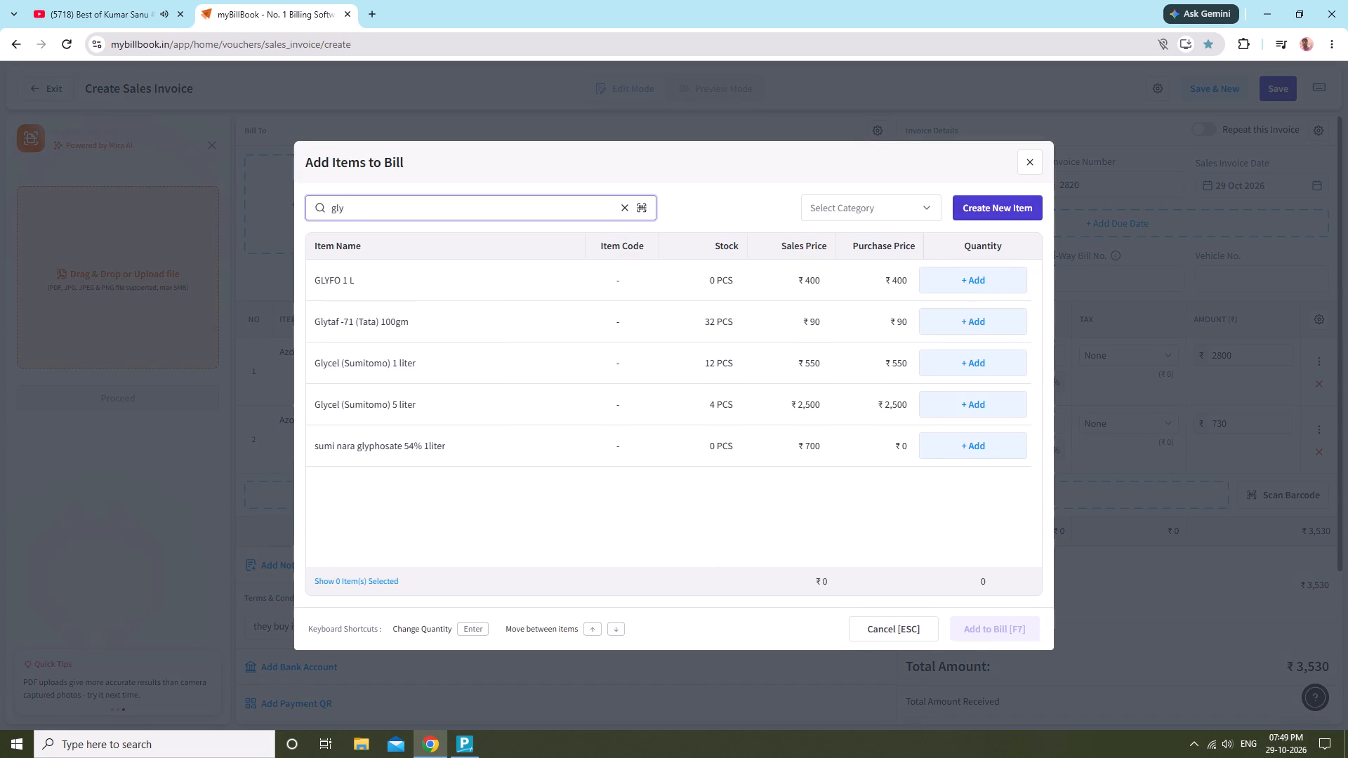
{"action": "left_click", "coordinate": [930, 361]}
{"action": "left_click", "coordinate": [978, 627]}
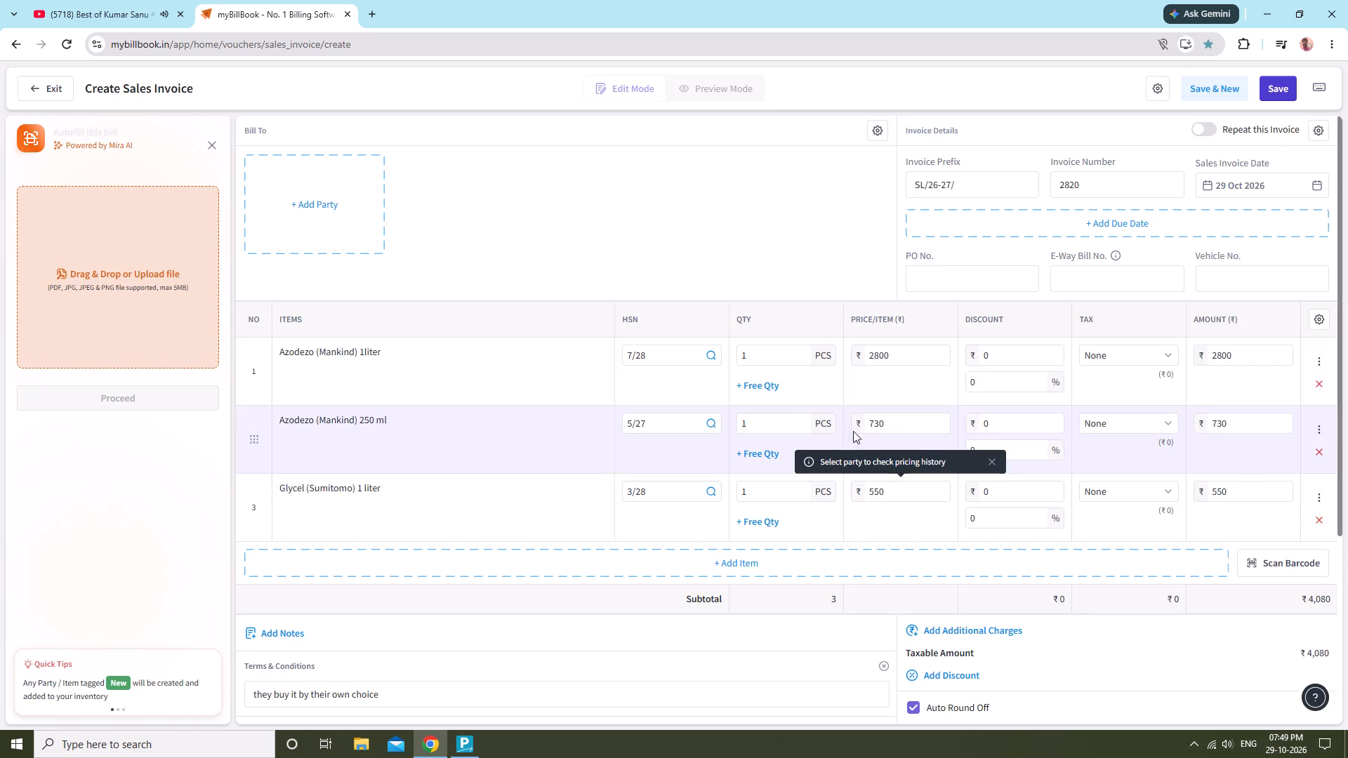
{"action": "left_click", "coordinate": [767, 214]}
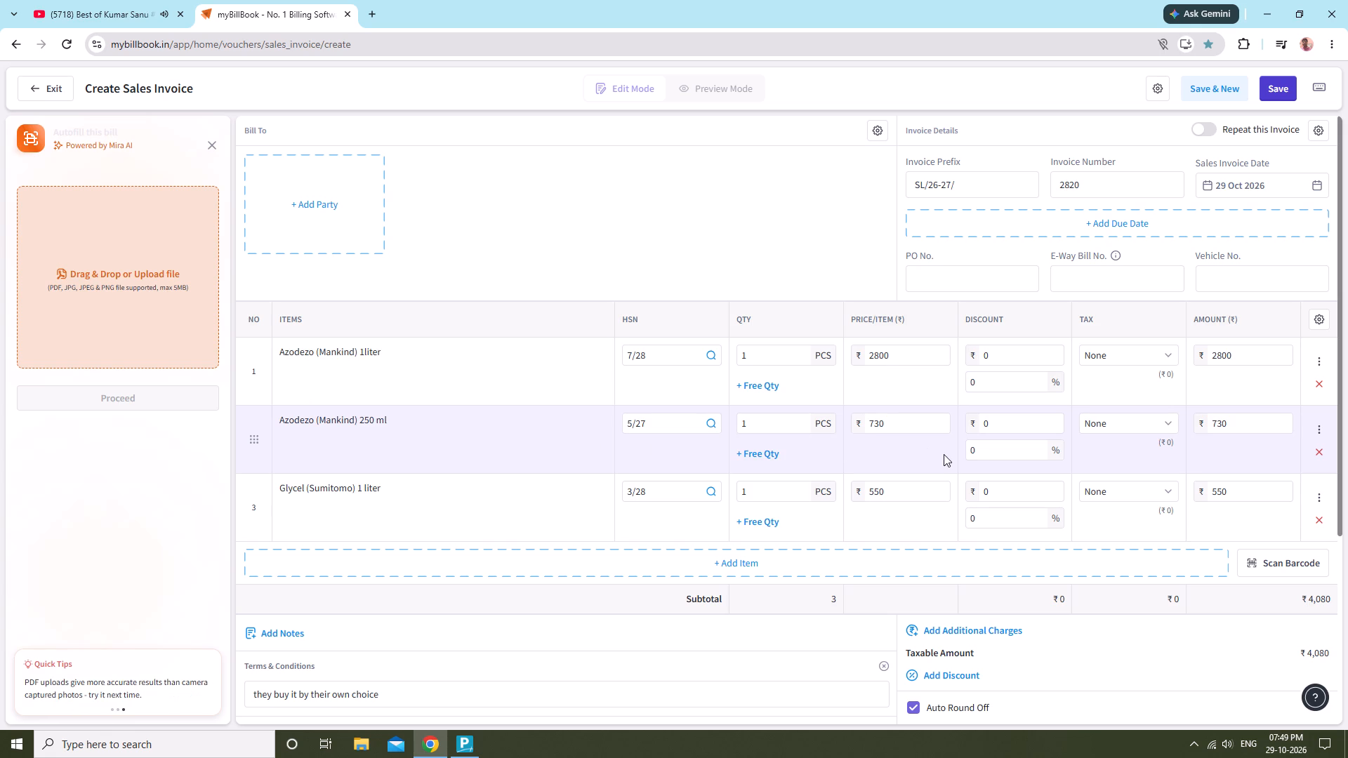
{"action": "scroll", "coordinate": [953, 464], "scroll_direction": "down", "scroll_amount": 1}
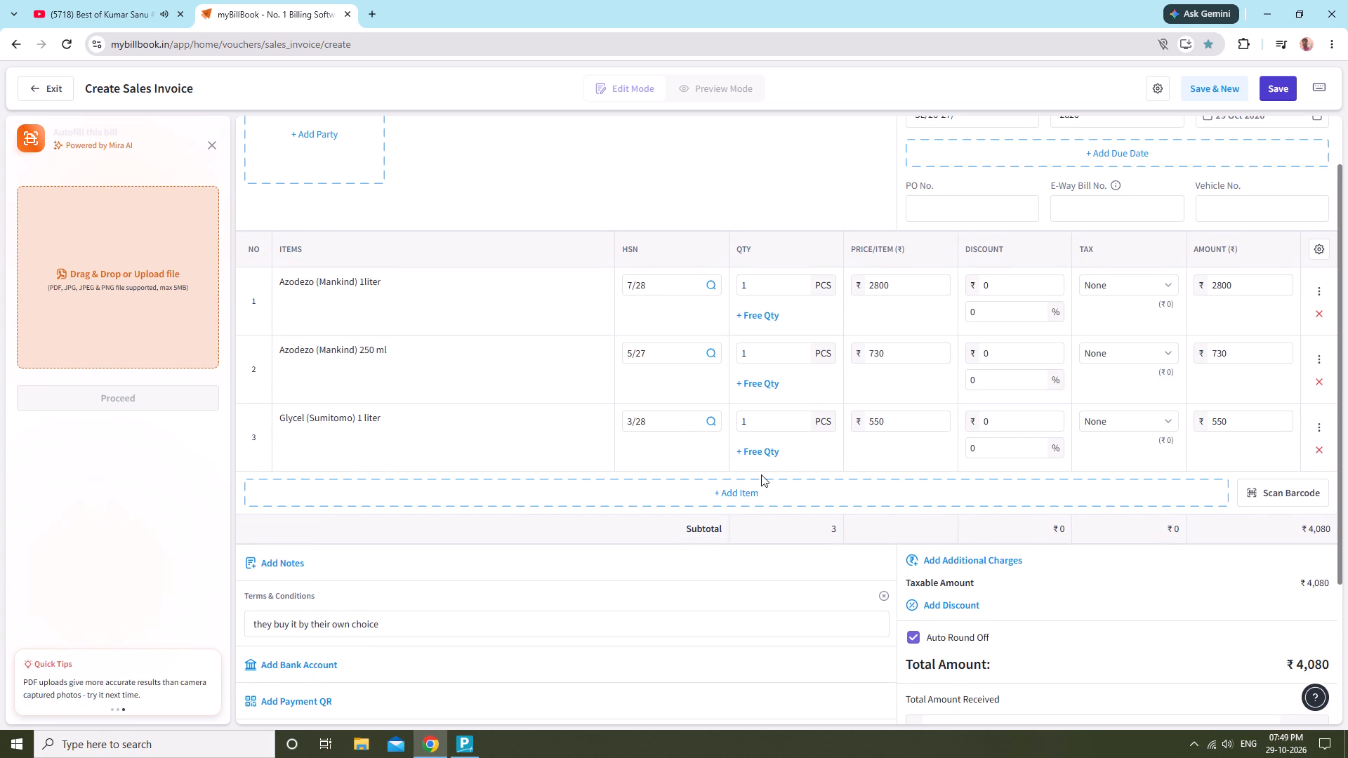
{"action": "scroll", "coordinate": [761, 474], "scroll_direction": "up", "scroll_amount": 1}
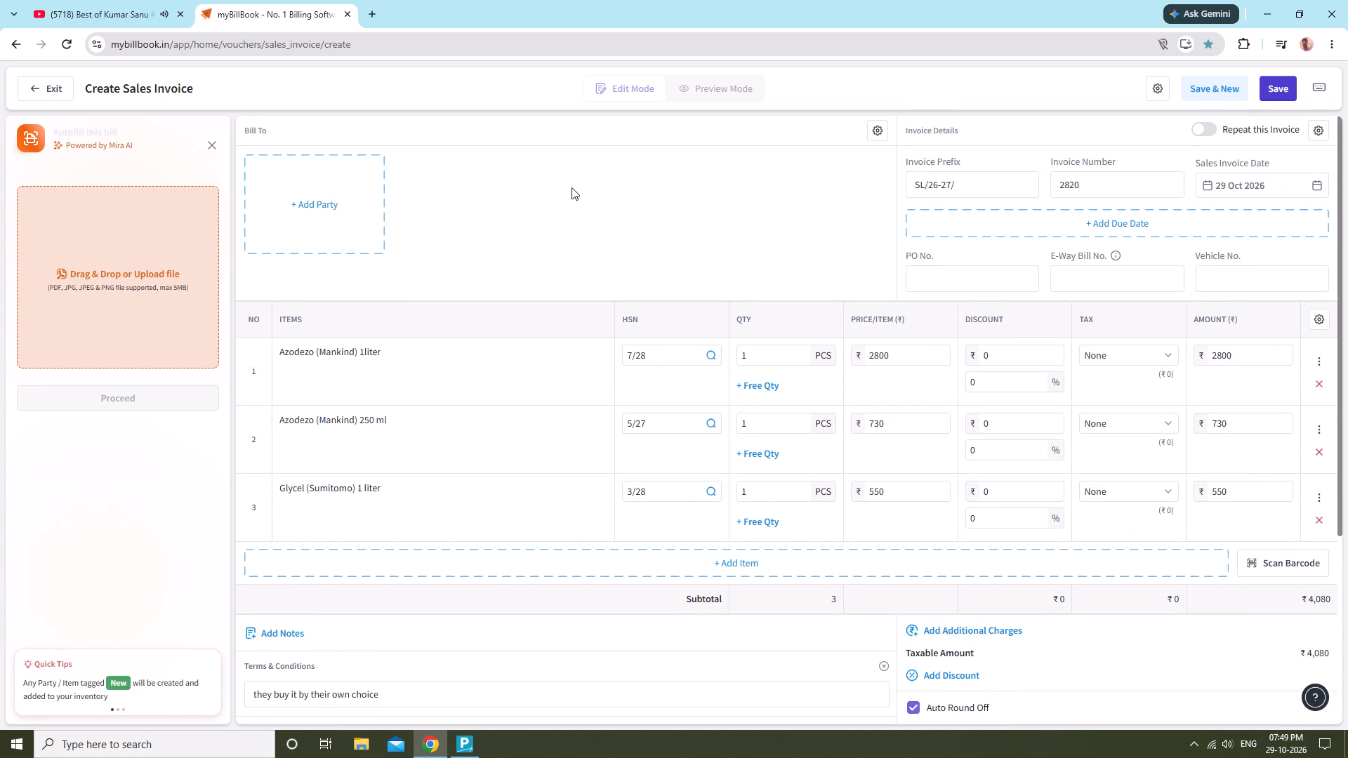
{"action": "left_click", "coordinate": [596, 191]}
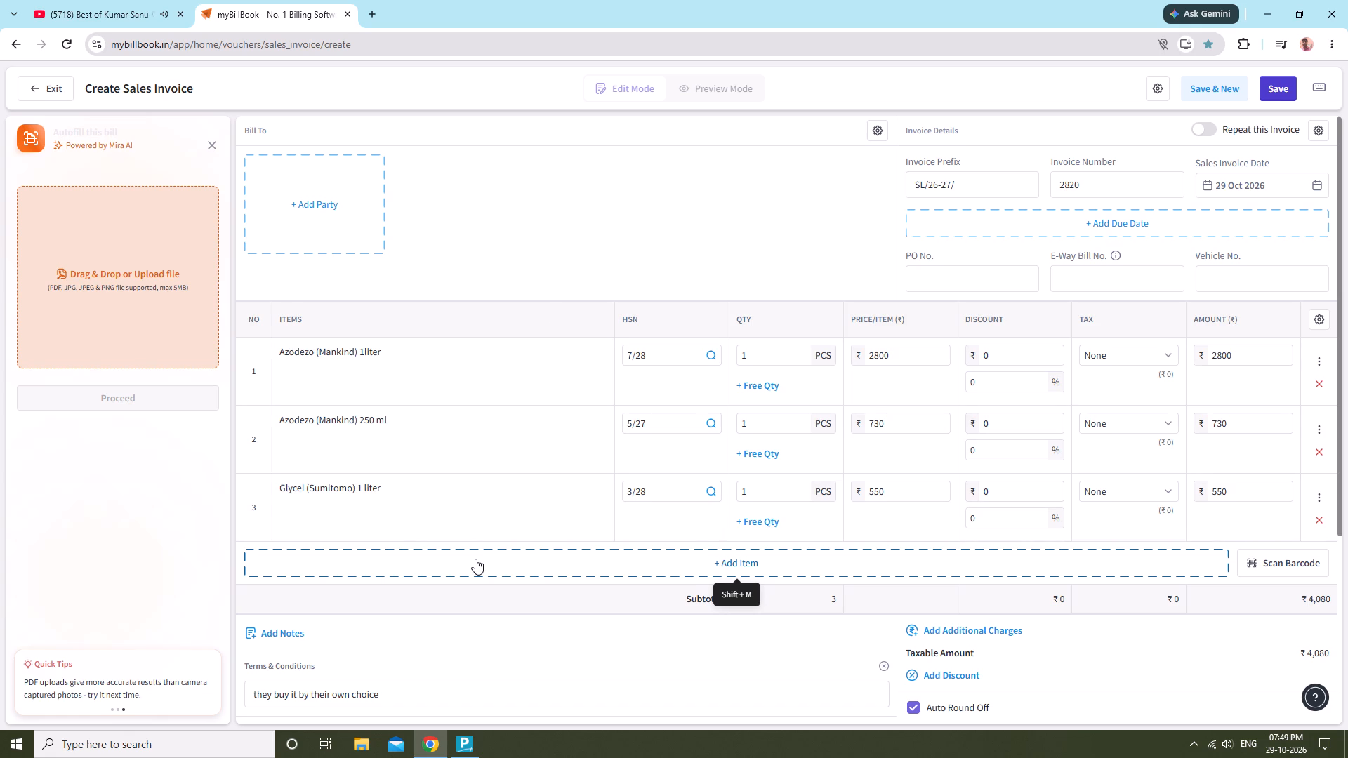
Search the items available for the bill for tapri.
{"action": "left_click", "coordinate": [475, 559]}
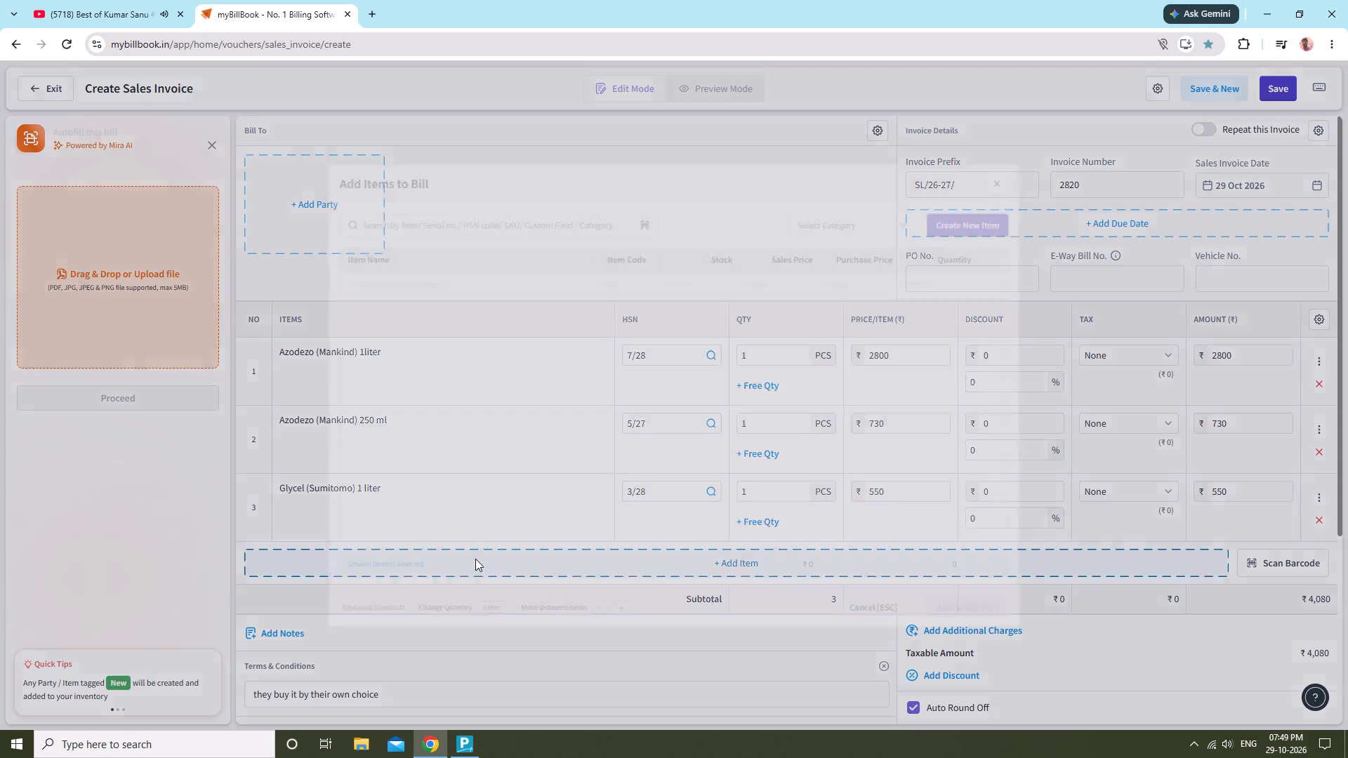
{"action": "type", "text": "tapri"}
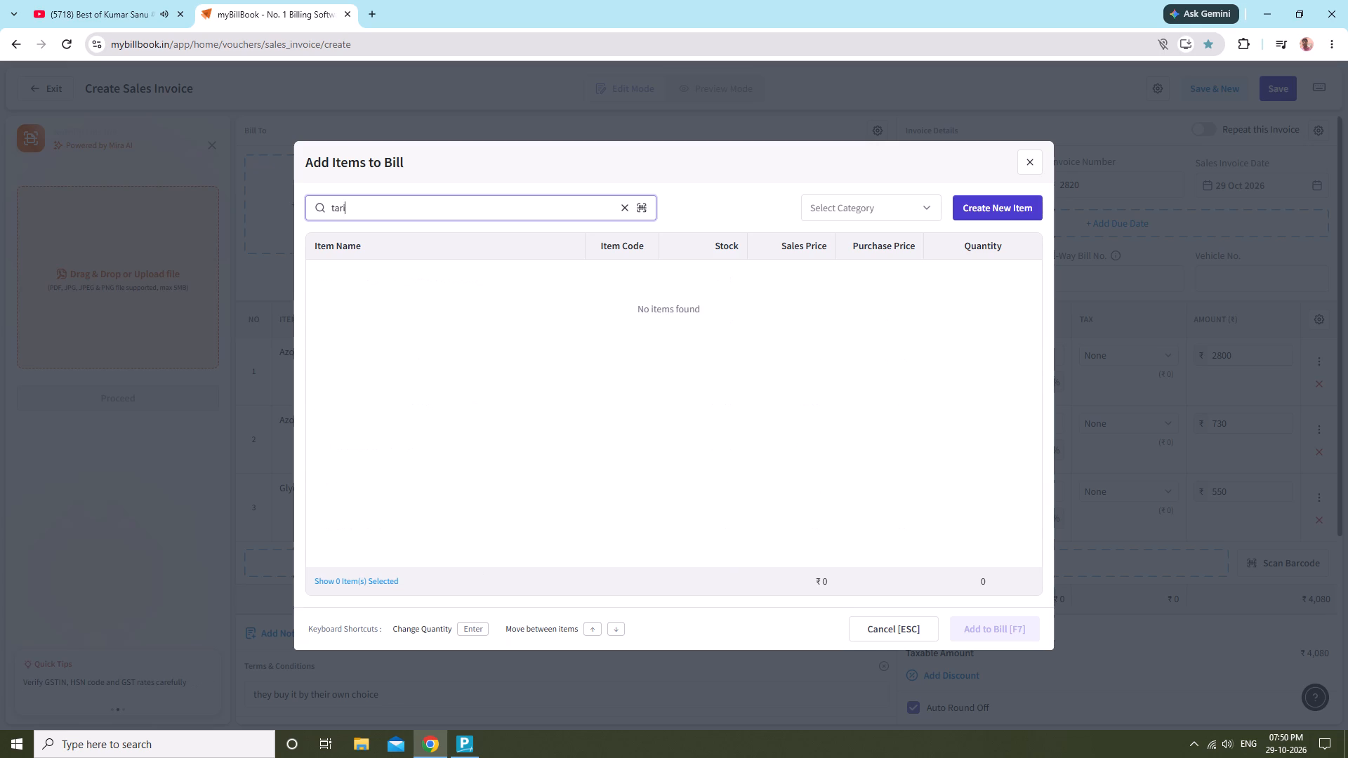
{"action": "key", "text": "BackSpace"}
{"action": "key", "text": "BackSpace"}
{"action": "type", "text": "pri"}
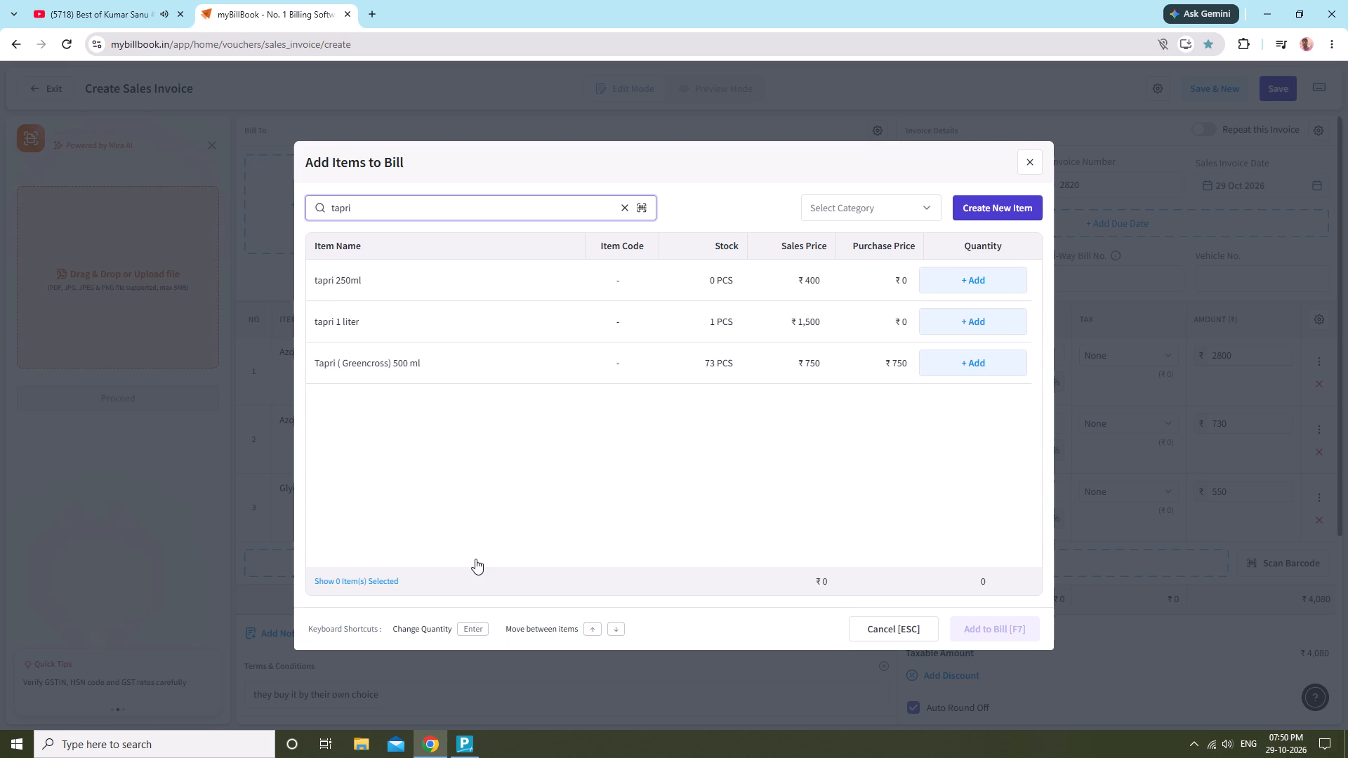
Replace the item search with azos to find the Azoshield (Agrifort) products.
{"action": "key", "text": "BackSpace"}
{"action": "key", "text": "BackSpace"}
{"action": "key", "text": "BackSpace"}
{"action": "key", "text": "BackSpace"}
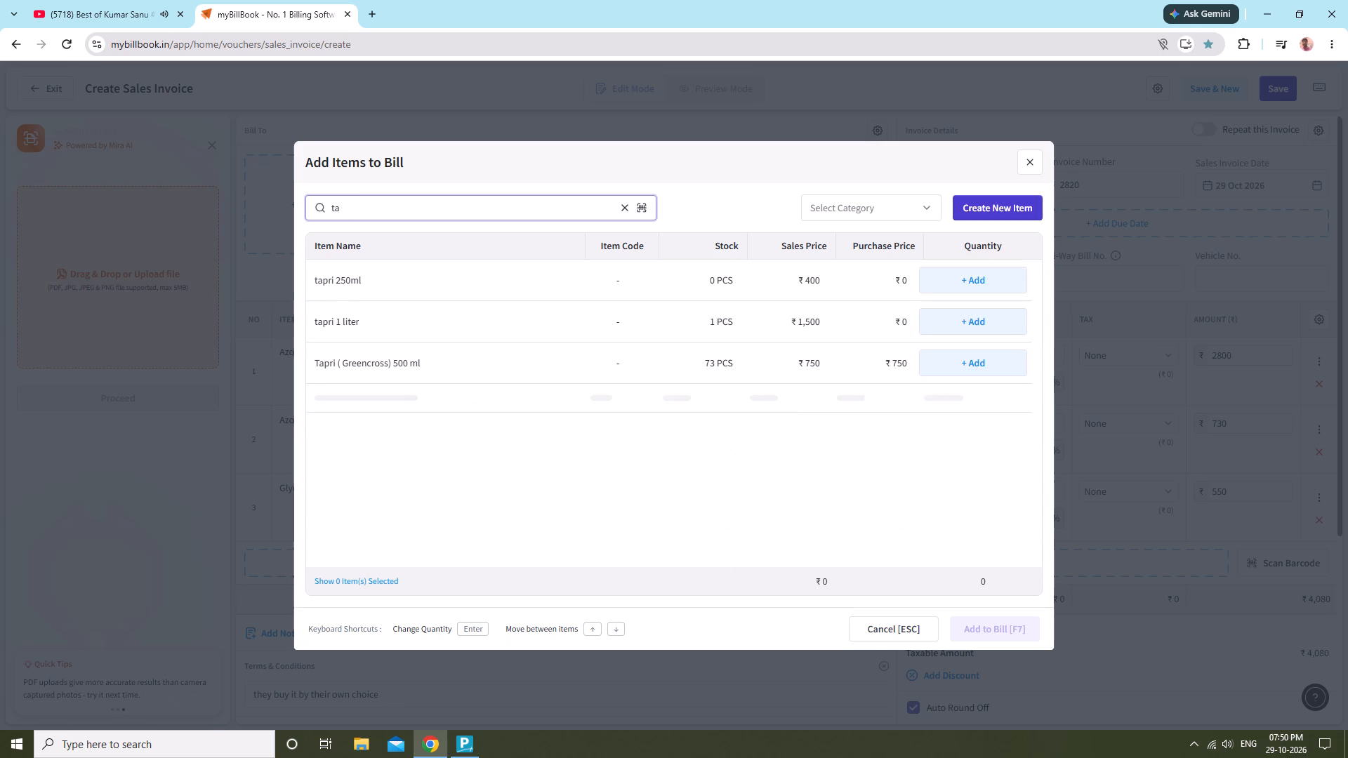
{"action": "key", "text": "BackSpace"}
{"action": "type", "text": "azo"}
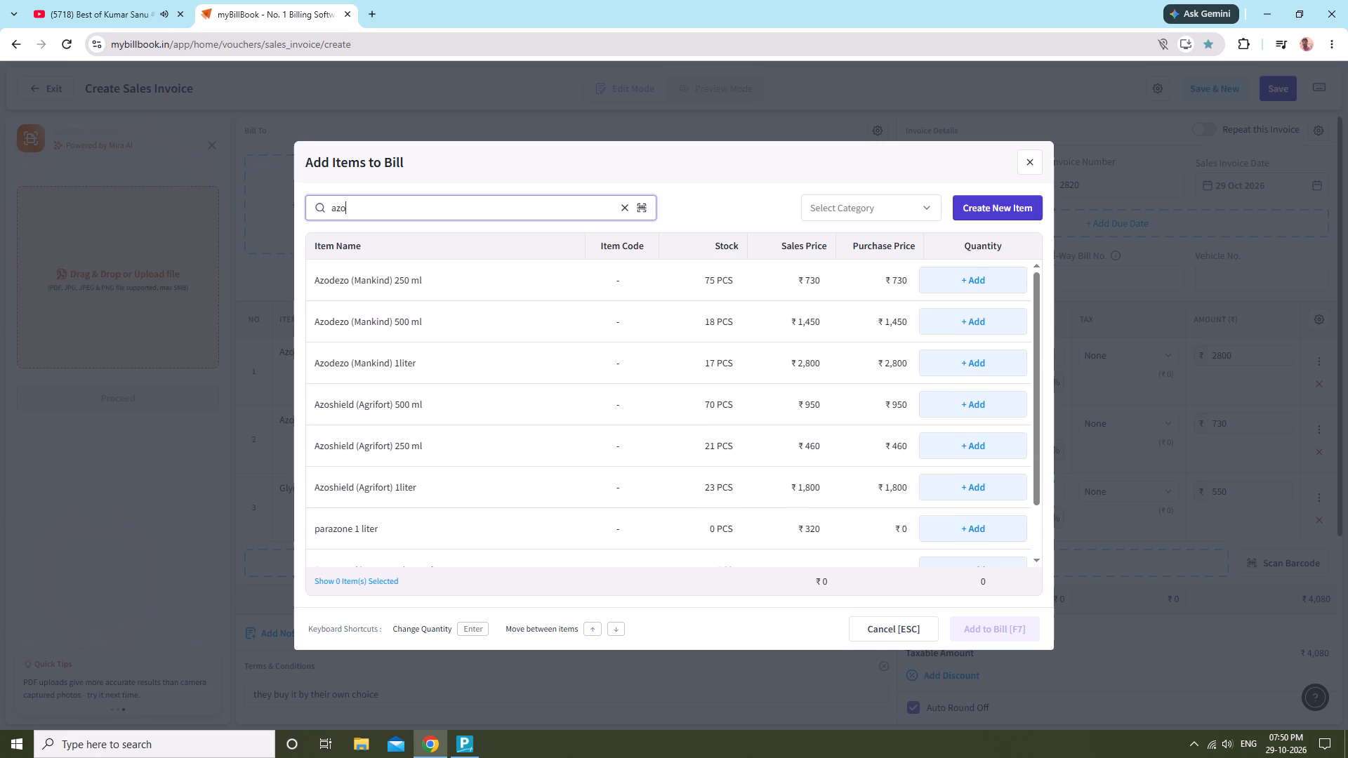
{"action": "key", "text": "s"}
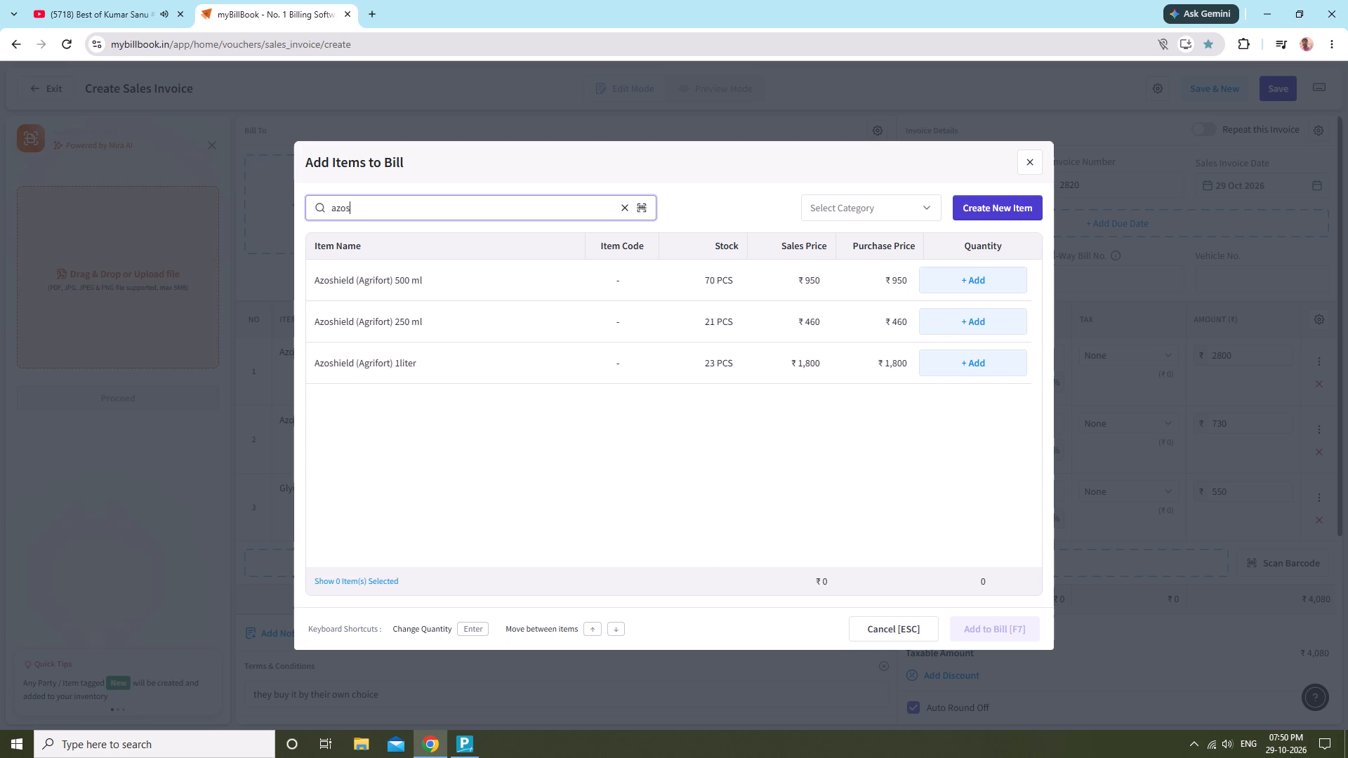
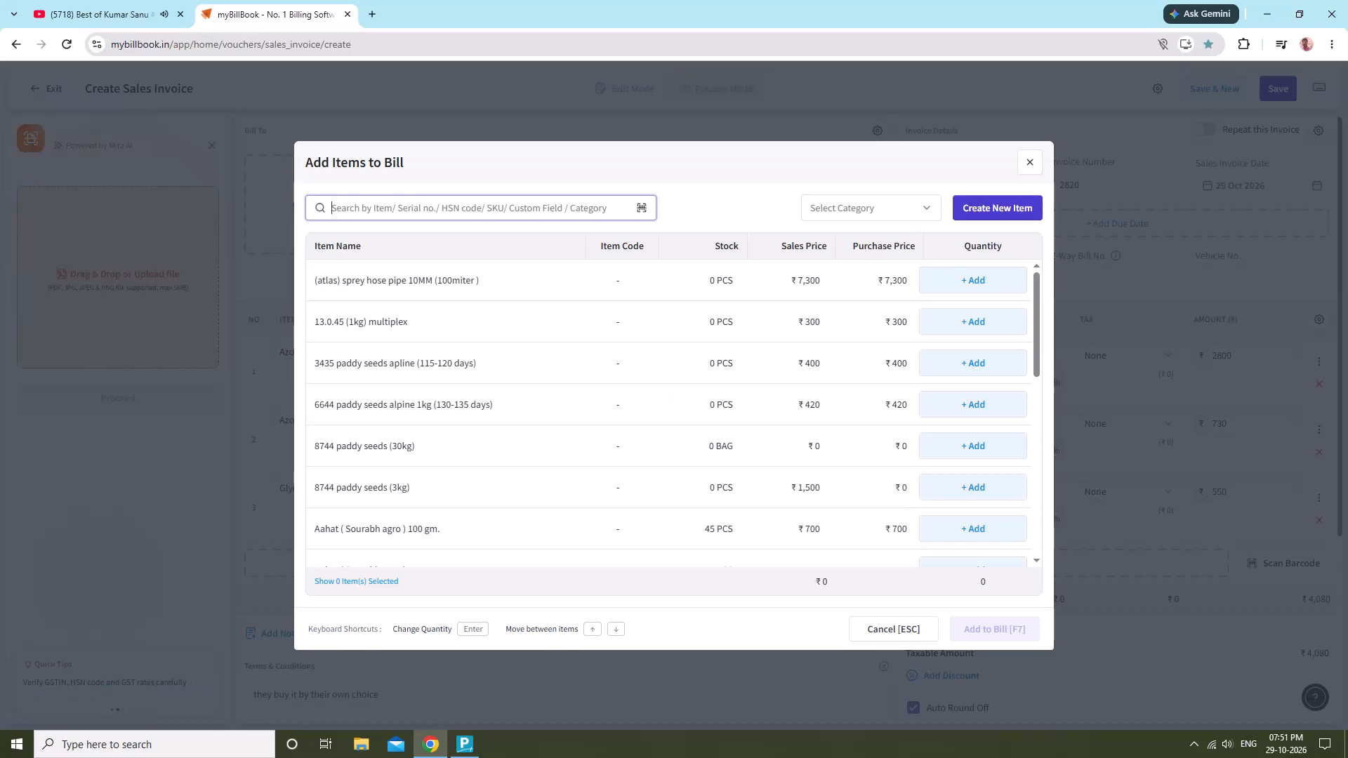
Search the items for tapri and add one tapri 1 liter and two Tapri (Greencross) 500 ml to the invoice.
{"action": "type", "text": "ra"}
{"action": "key", "text": "BackSpace"}
{"action": "key", "text": "BackSpace"}
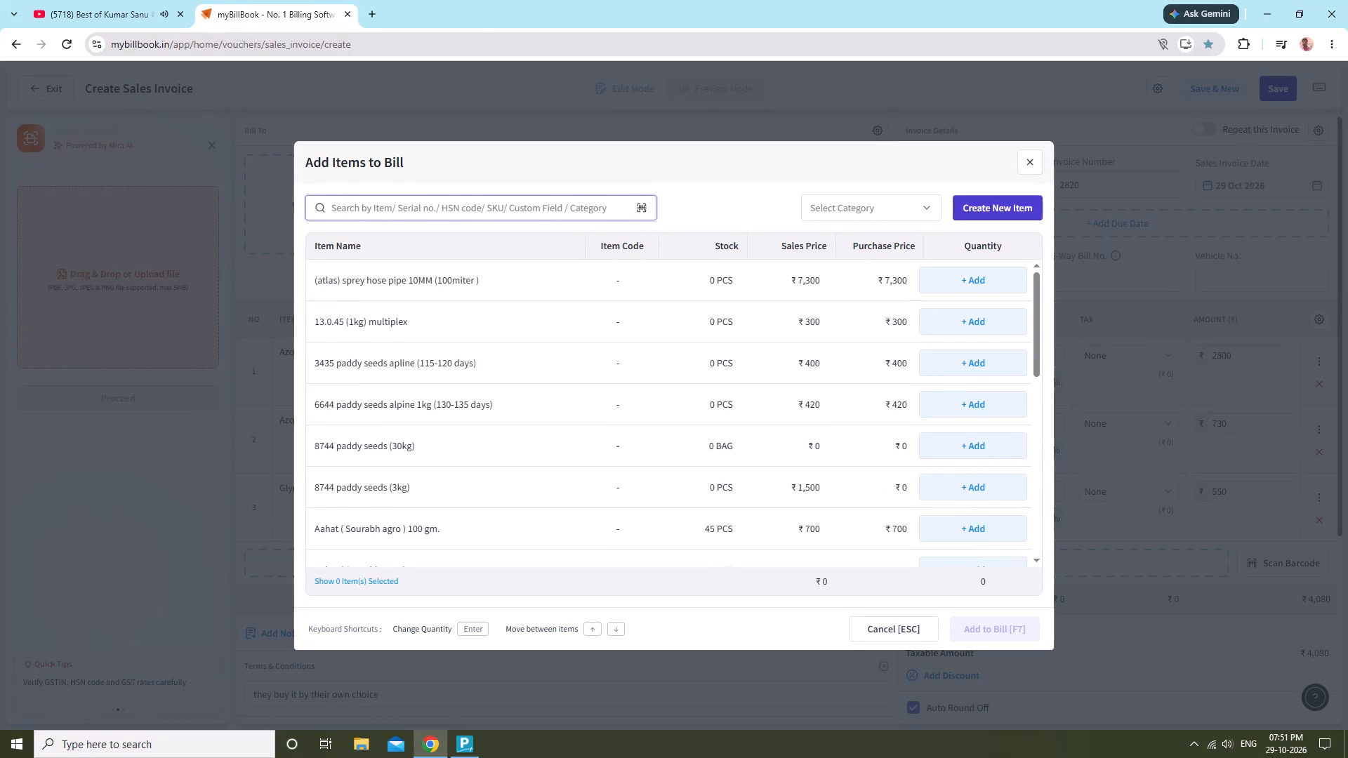
{"action": "type", "text": "tapri"}
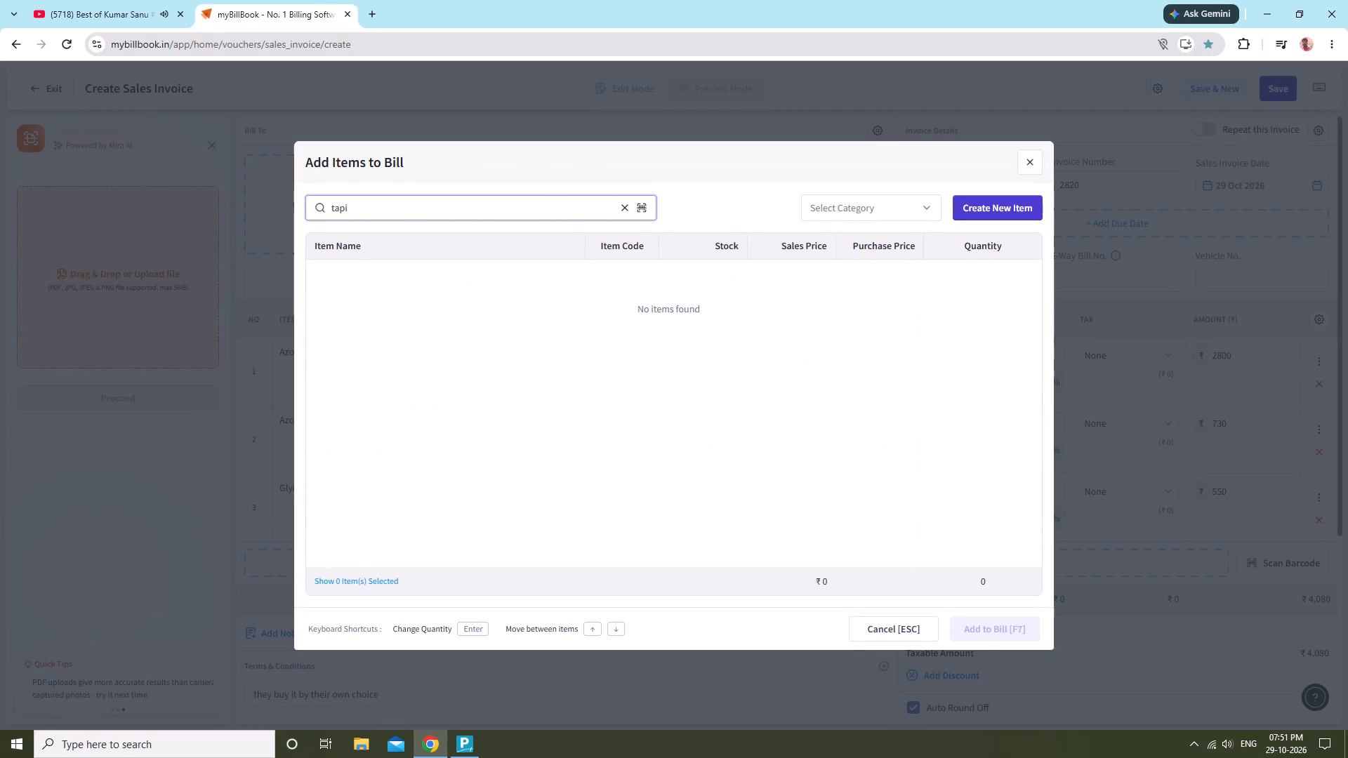
{"action": "key", "text": "BackSpace"}
{"action": "type", "text": "ri"}
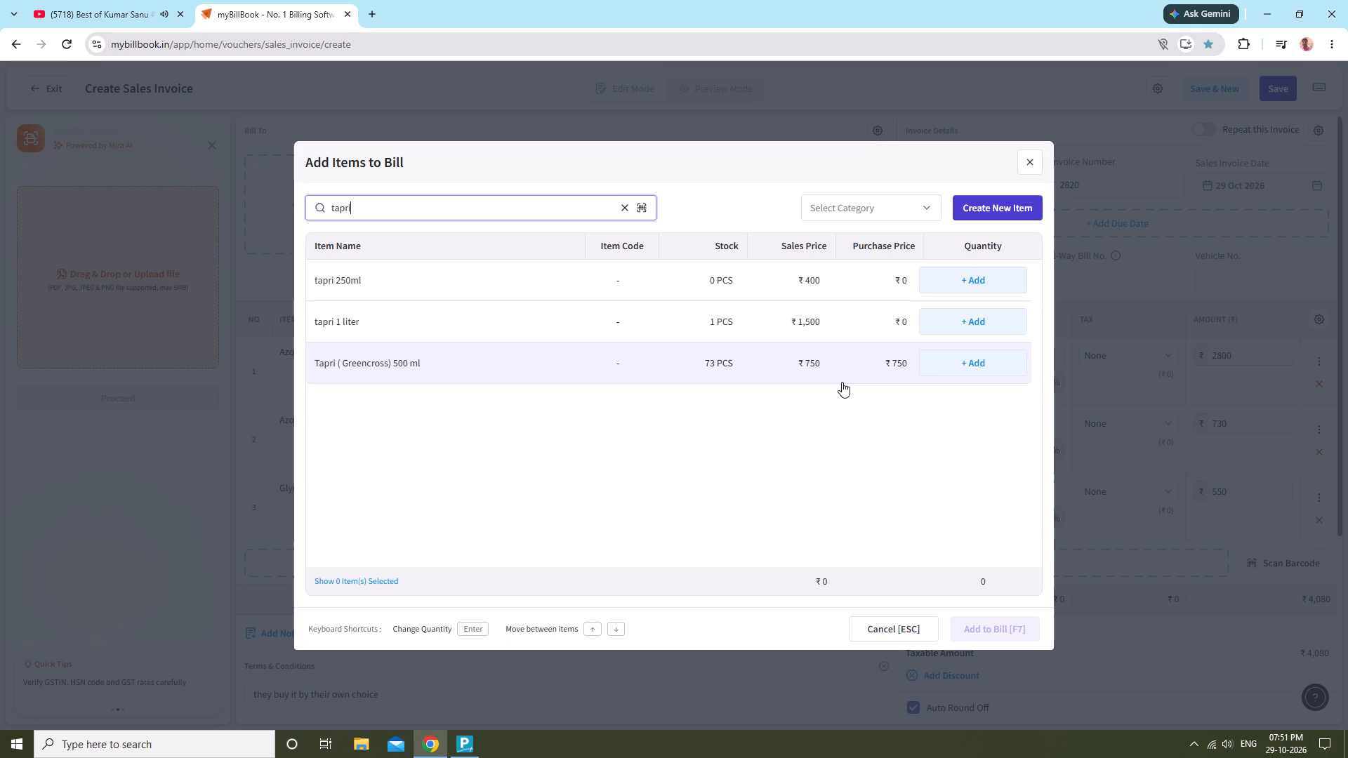
{"action": "left_click", "coordinate": [988, 324]}
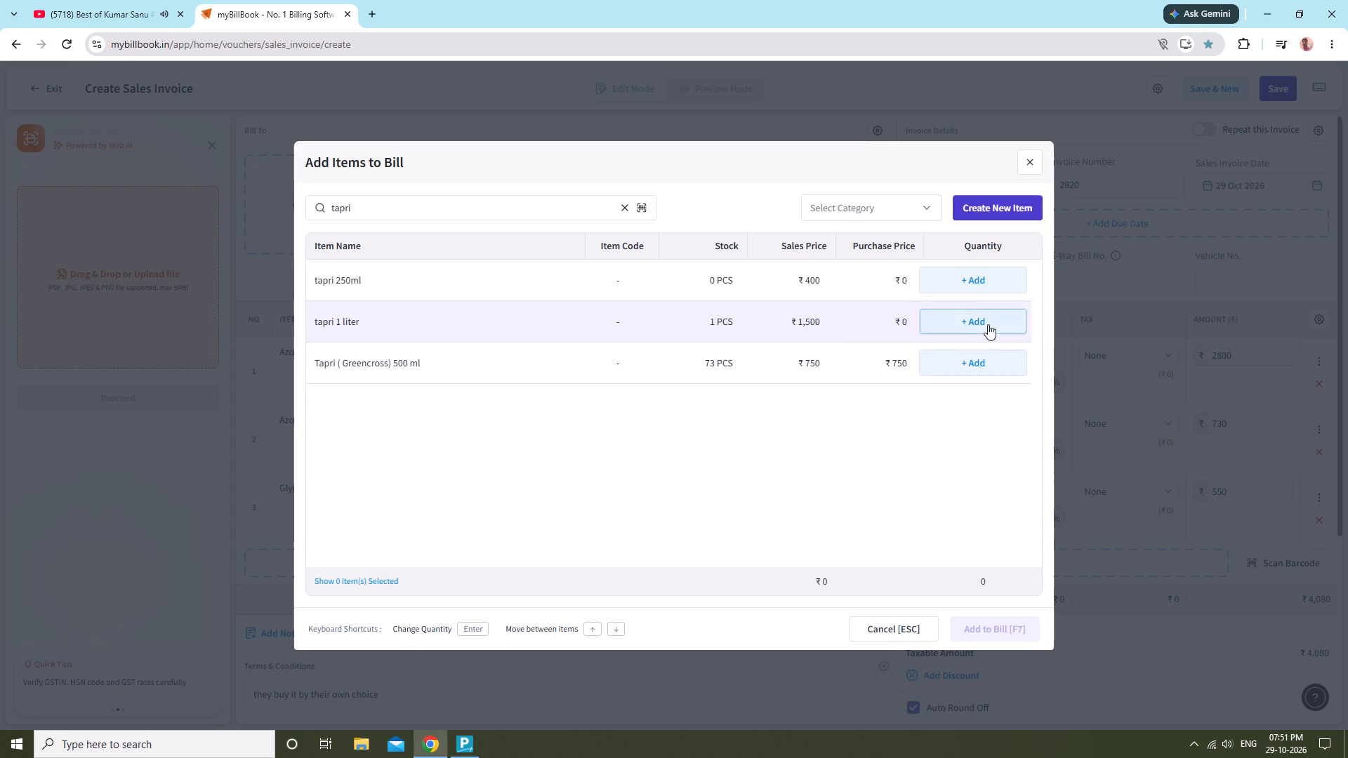
{"action": "left_click", "coordinate": [986, 366]}
{"action": "left_click", "coordinate": [979, 361]}
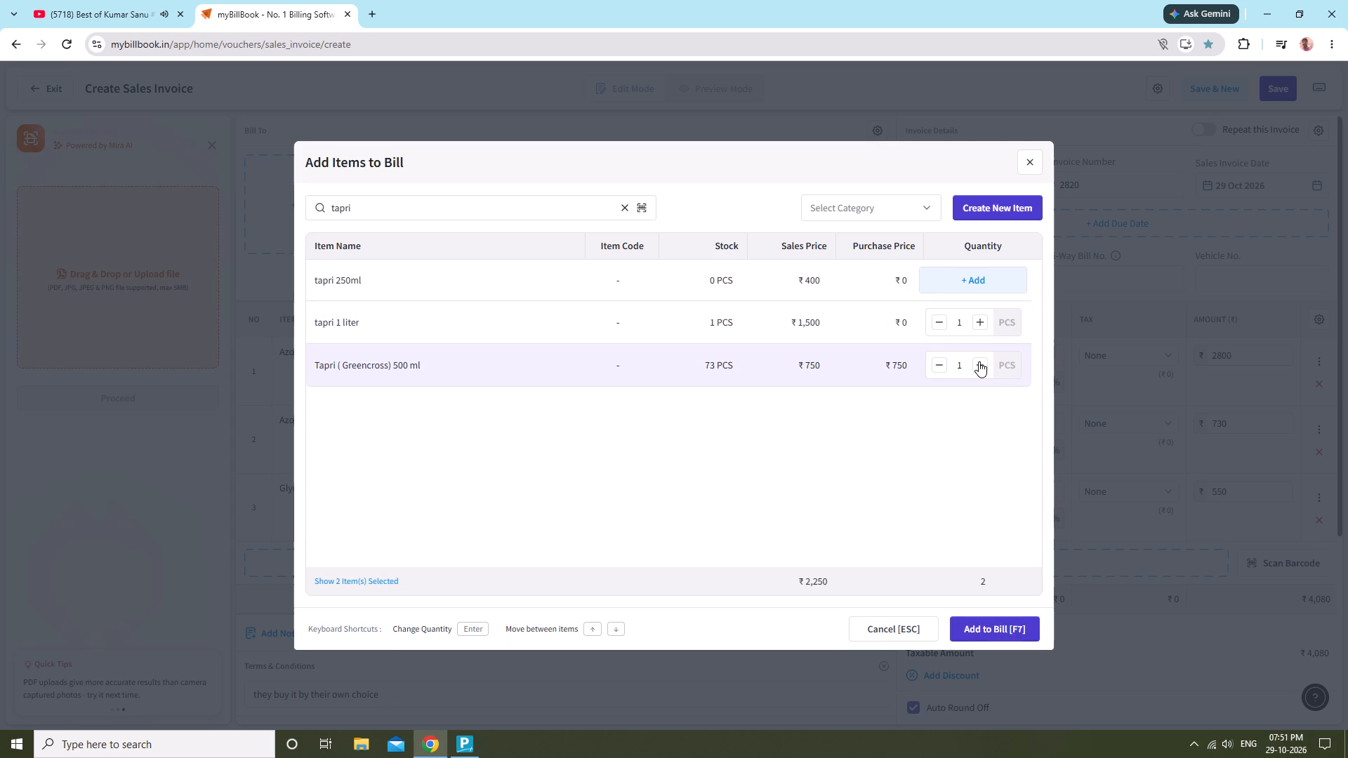
{"action": "left_click", "coordinate": [998, 635]}
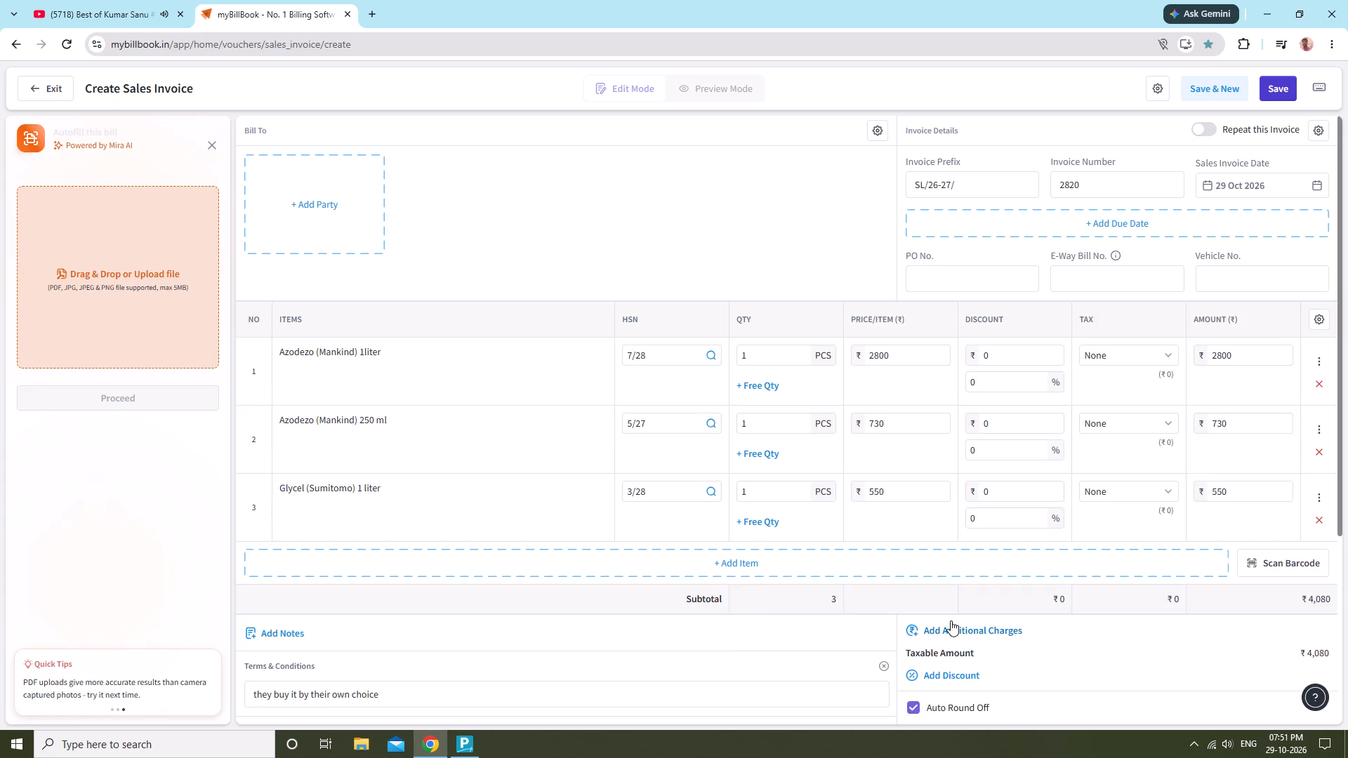
Remove the Azodezo (Mankind) 250 ml and Azodezo (Mankind) 1liter lines from the sales invoice.
{"action": "left_click", "coordinate": [1320, 450]}
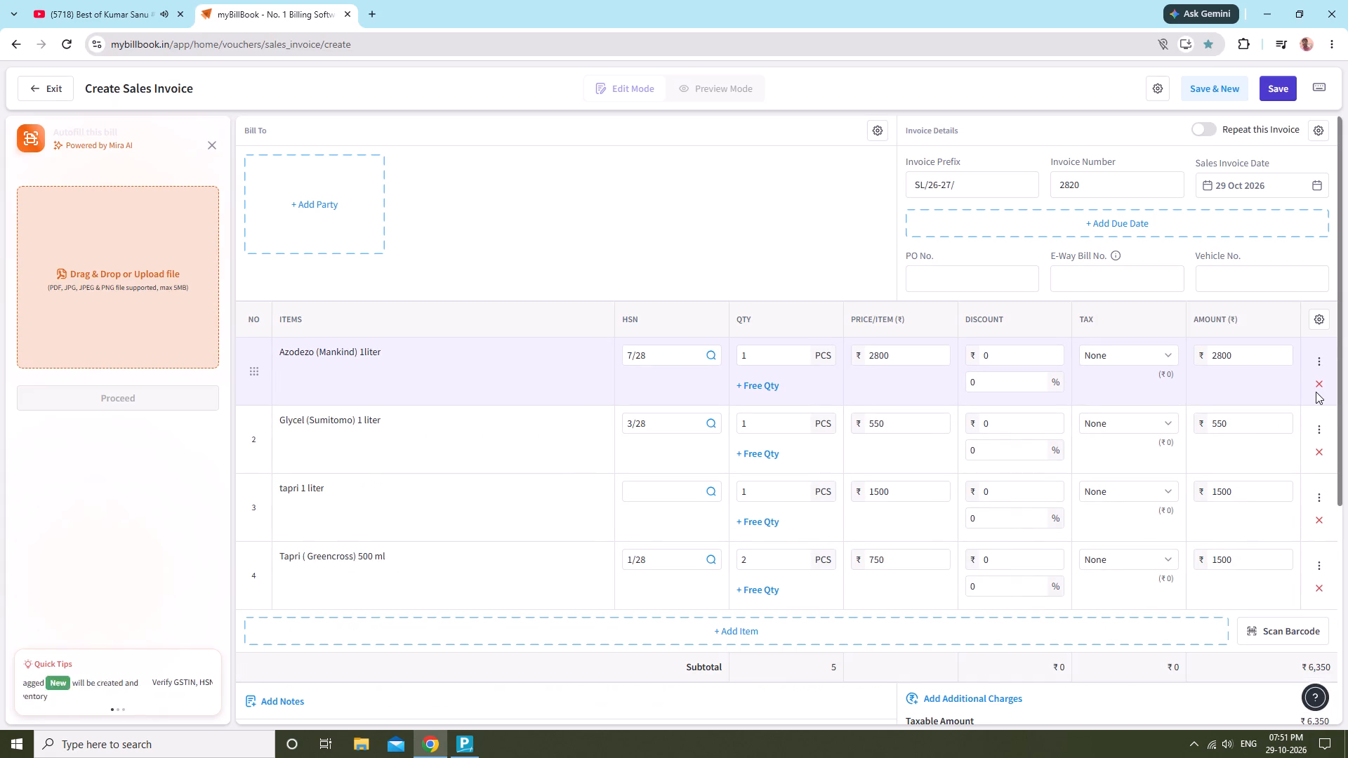
{"action": "left_click", "coordinate": [1317, 385]}
{"action": "left_click", "coordinate": [691, 279]}
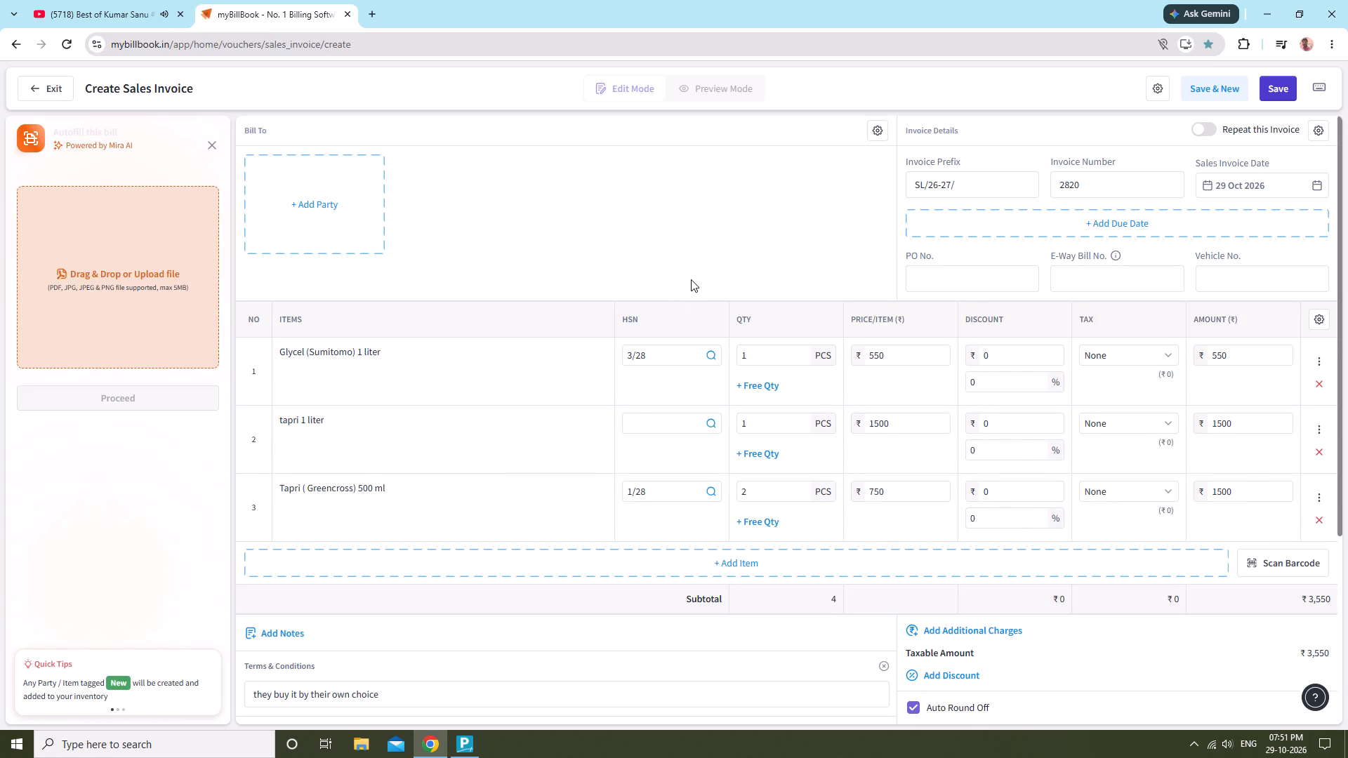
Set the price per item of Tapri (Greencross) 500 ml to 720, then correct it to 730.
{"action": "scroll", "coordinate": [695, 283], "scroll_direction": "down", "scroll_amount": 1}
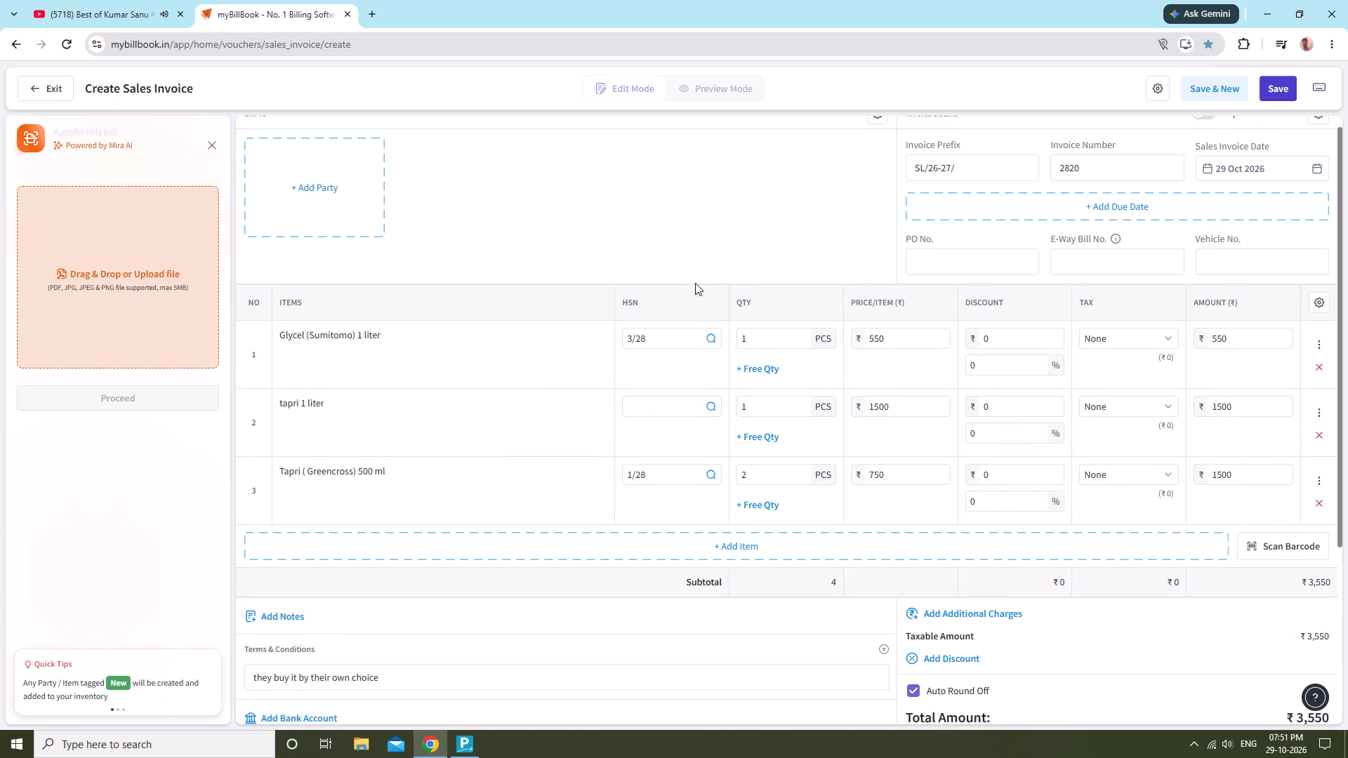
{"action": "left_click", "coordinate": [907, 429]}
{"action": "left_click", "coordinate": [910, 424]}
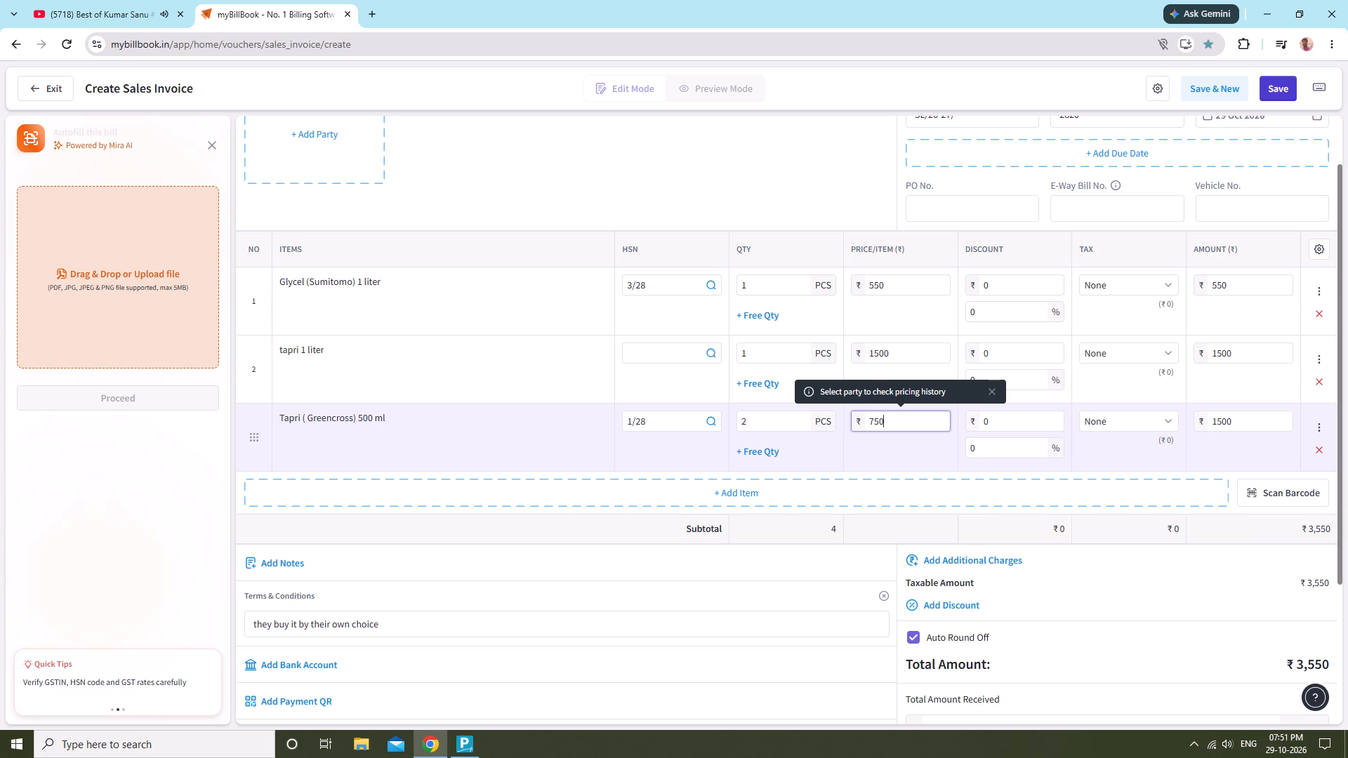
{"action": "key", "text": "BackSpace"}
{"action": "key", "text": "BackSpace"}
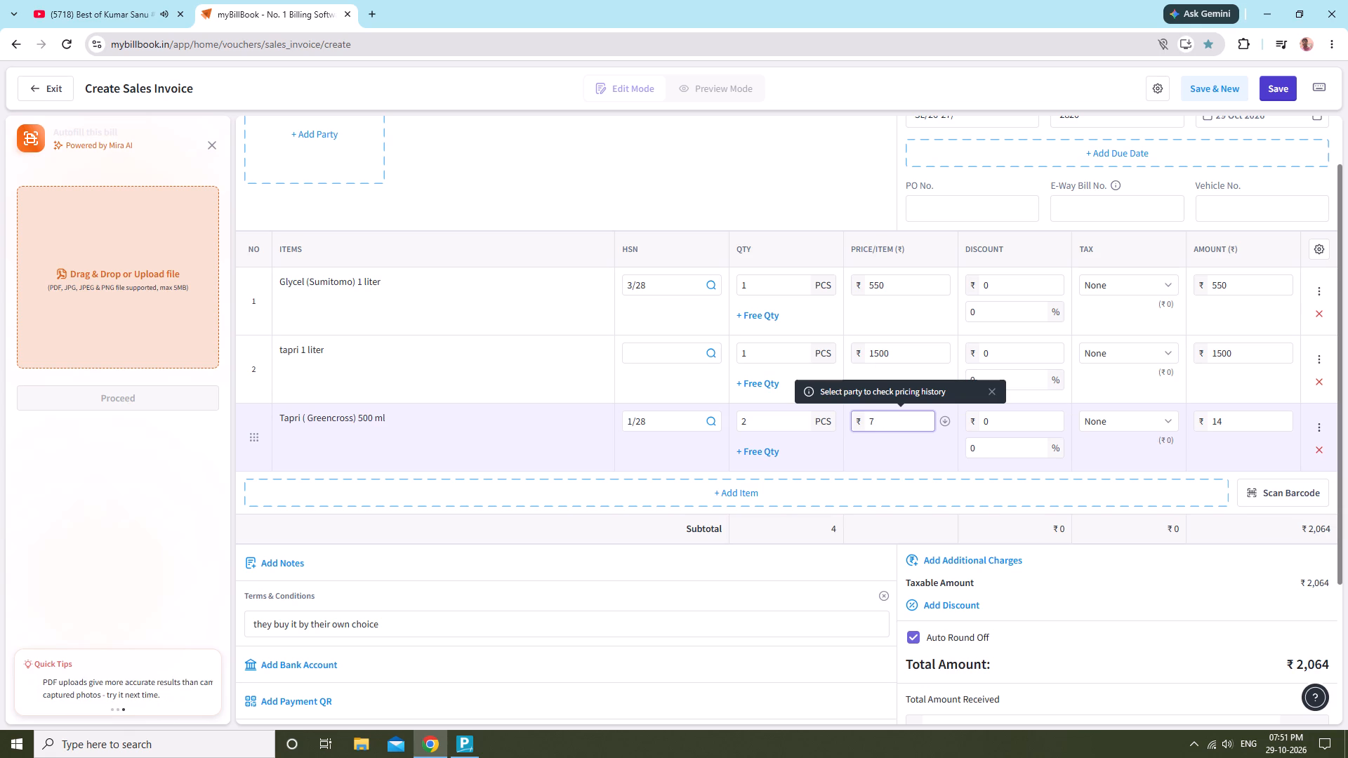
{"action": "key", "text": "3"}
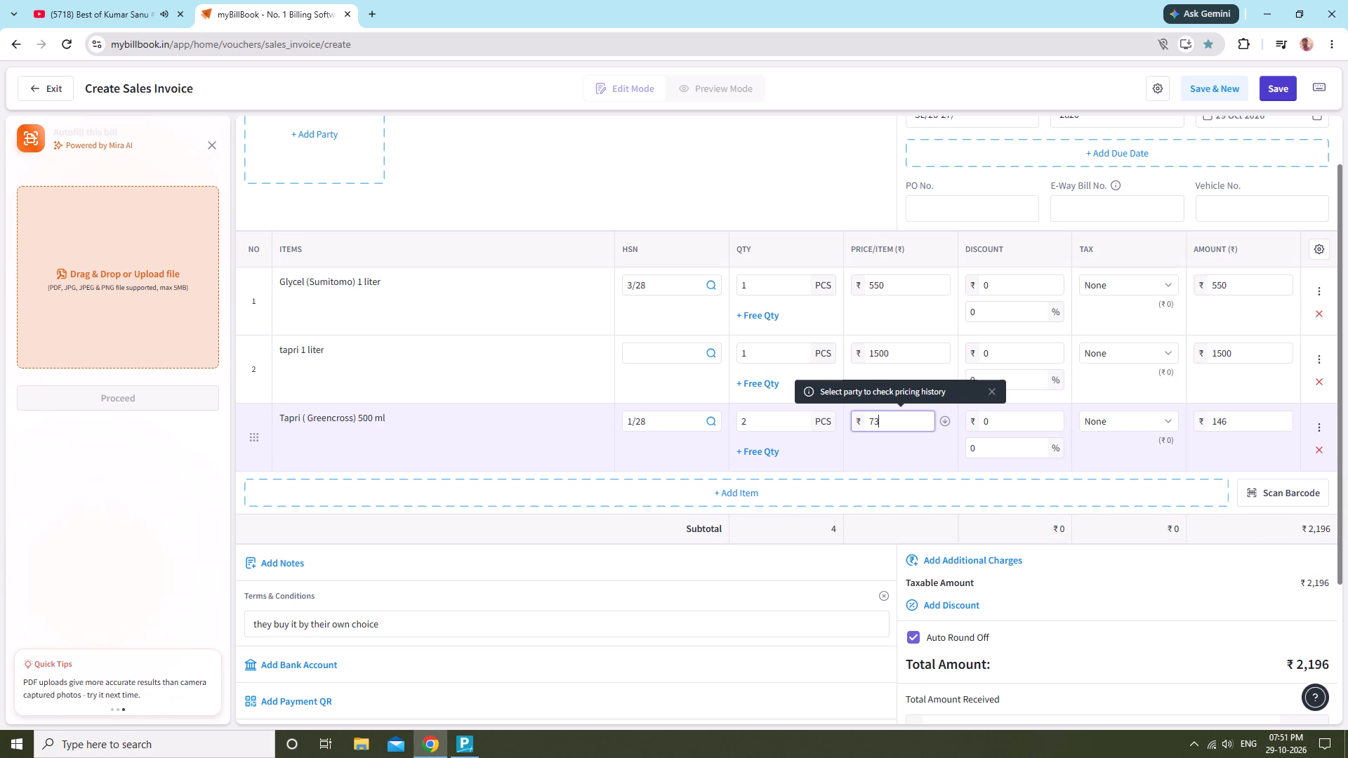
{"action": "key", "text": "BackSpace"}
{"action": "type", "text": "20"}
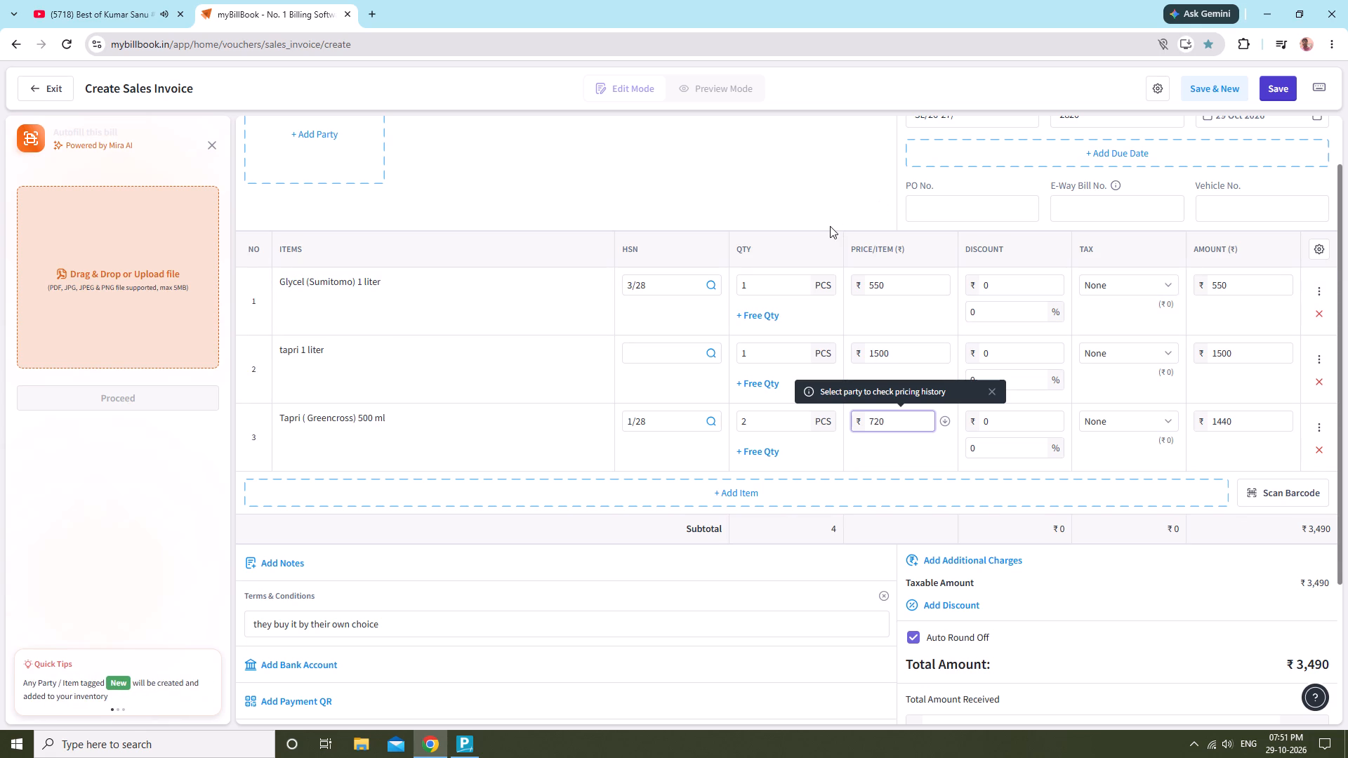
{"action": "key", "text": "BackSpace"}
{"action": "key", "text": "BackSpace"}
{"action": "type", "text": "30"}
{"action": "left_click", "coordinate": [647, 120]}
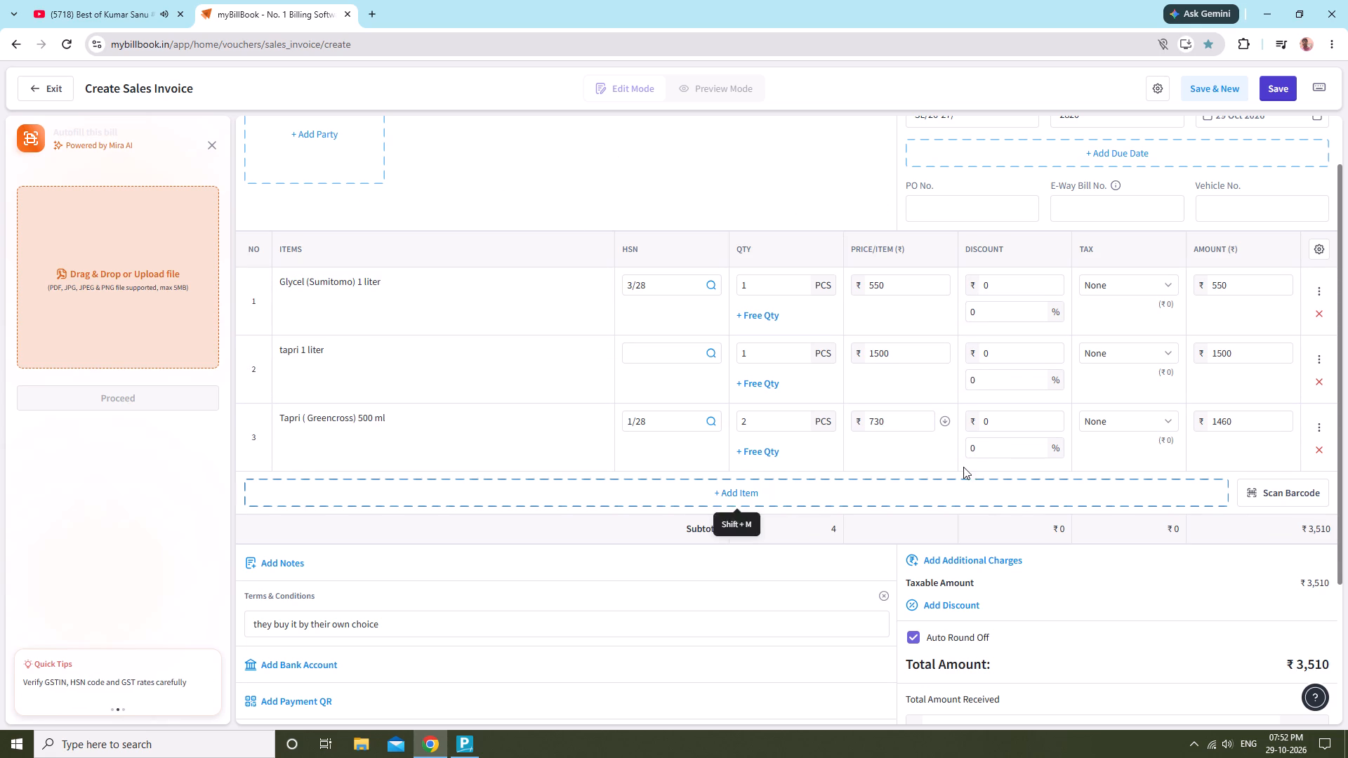
Set the price per item of Tapri (Greencross) 500 ml to 750.
{"action": "left_click", "coordinate": [907, 417]}
{"action": "key", "text": "BackSpace"}
{"action": "key", "text": "BackSpace"}
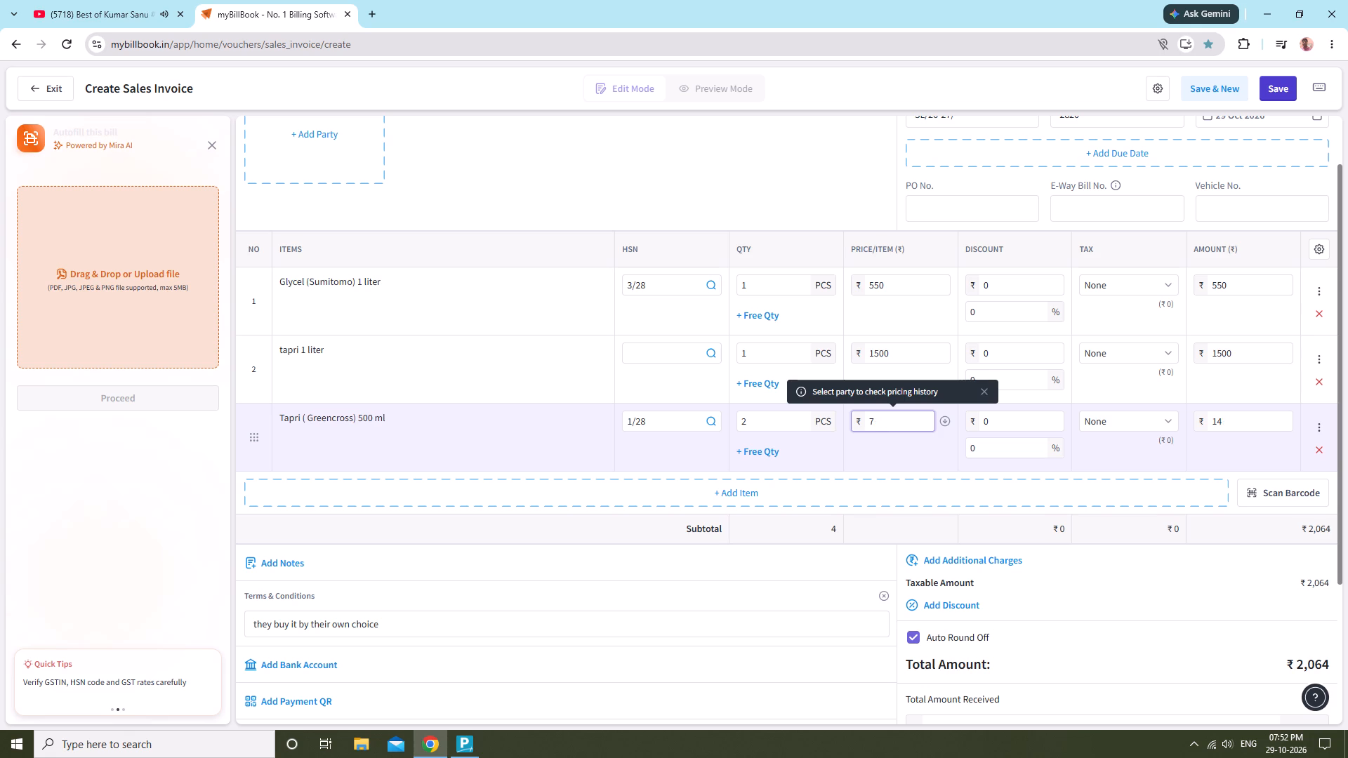
{"action": "type", "text": "50"}
{"action": "left_click", "coordinate": [599, 189]}
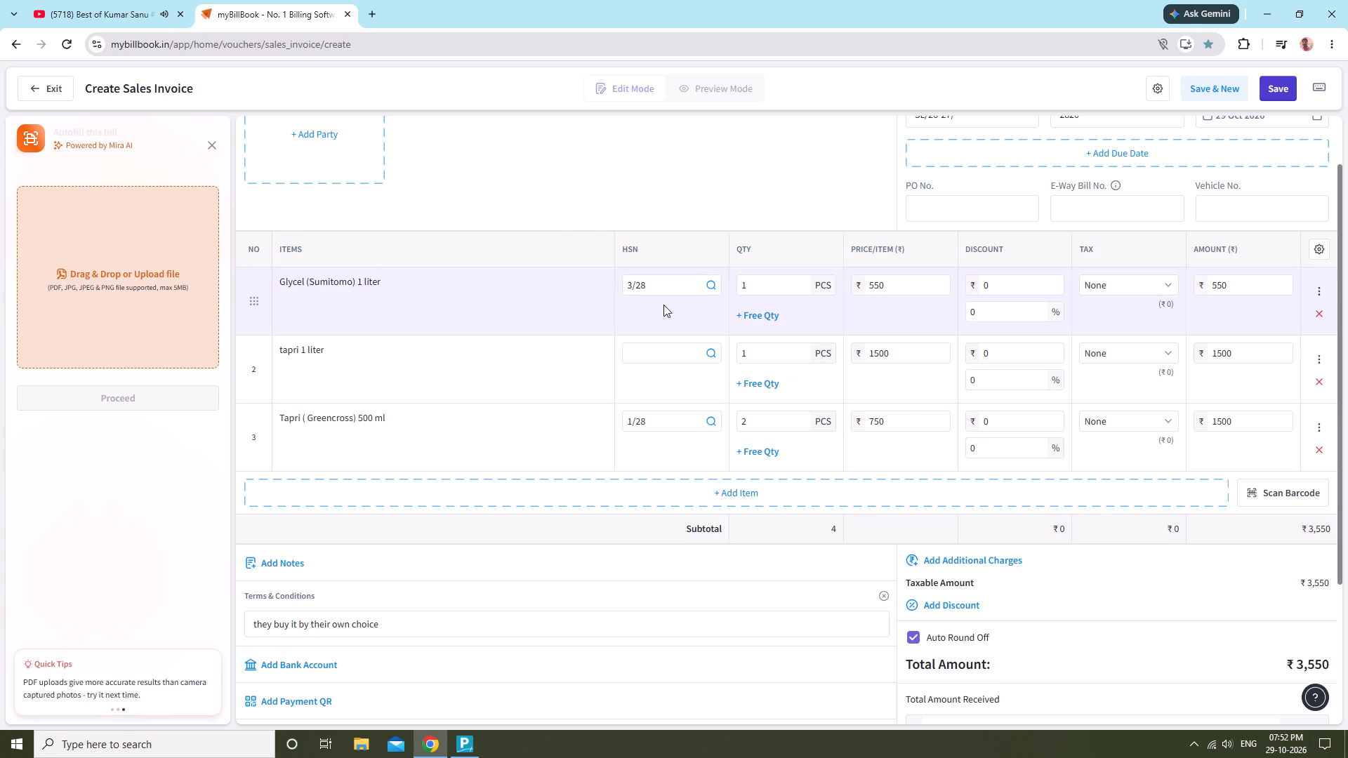
Search the existing parties and select the Sihora customer as the invoice's bill-to party.
{"action": "scroll", "coordinate": [664, 303], "scroll_direction": "up", "scroll_amount": 1}
{"action": "scroll", "coordinate": [664, 297], "scroll_direction": "down", "scroll_amount": 4}
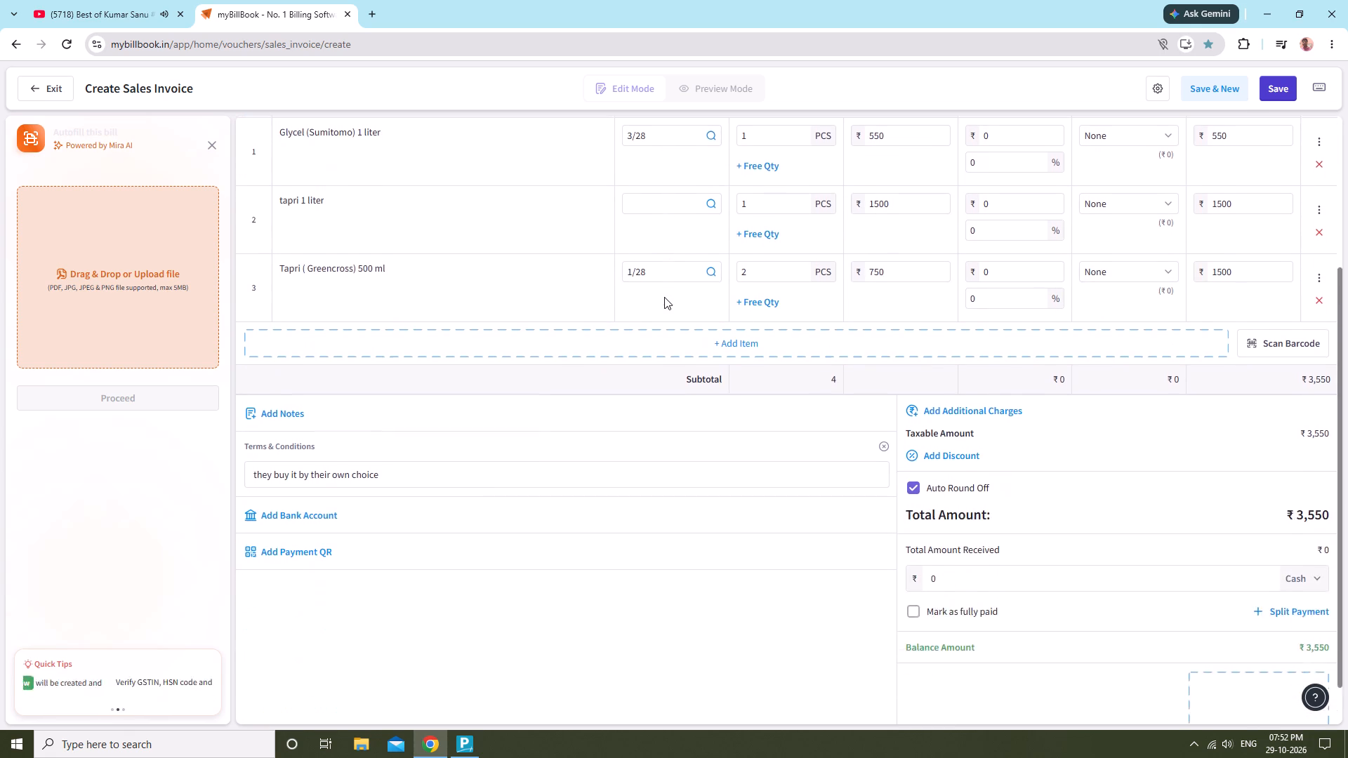
{"action": "scroll", "coordinate": [664, 297], "scroll_direction": "up", "scroll_amount": 5}
{"action": "left_click", "coordinate": [336, 218]}
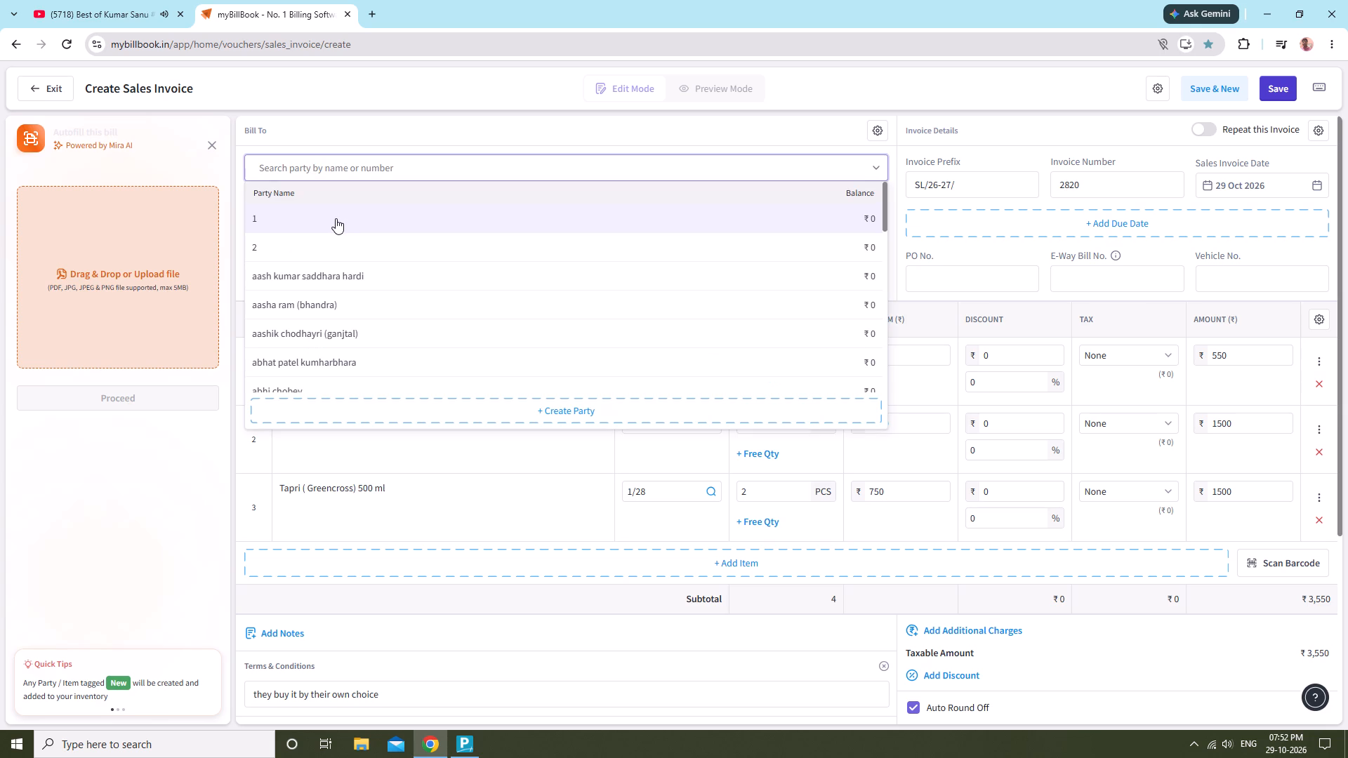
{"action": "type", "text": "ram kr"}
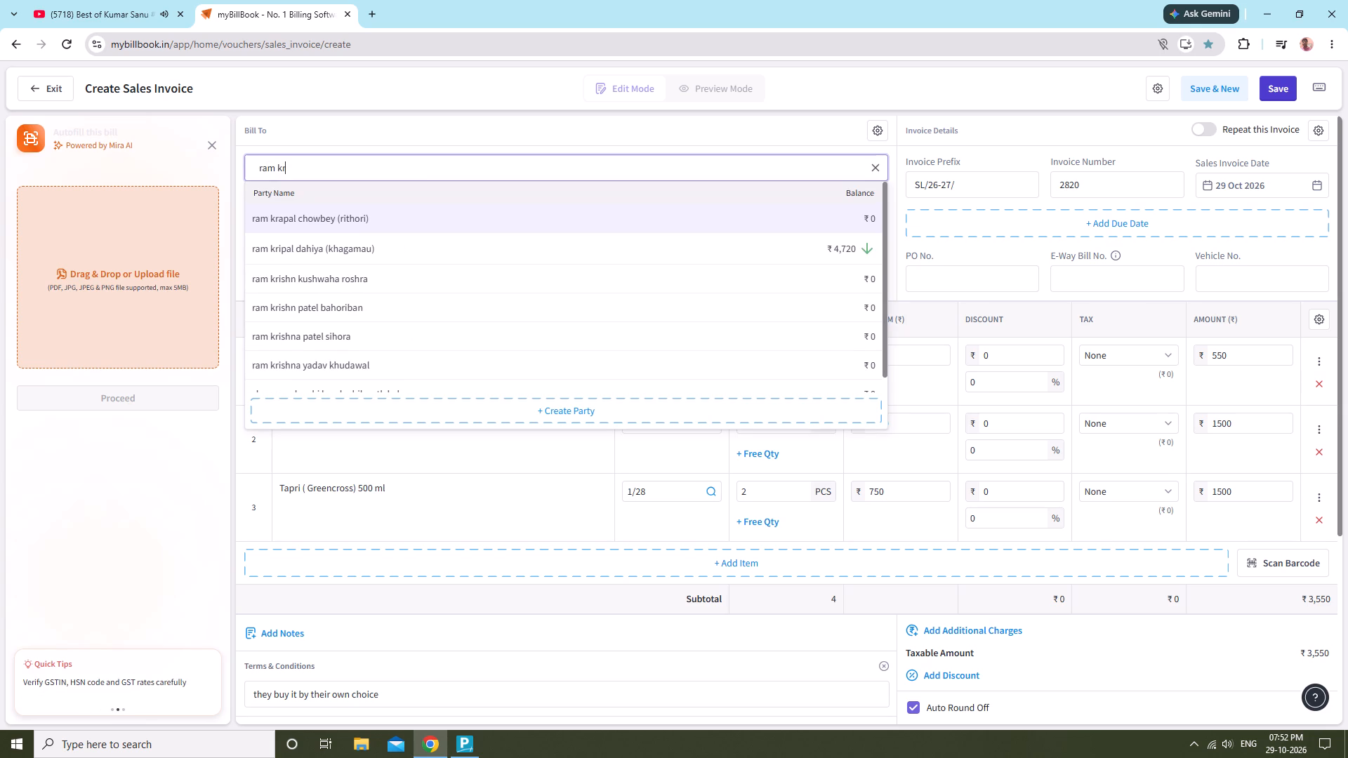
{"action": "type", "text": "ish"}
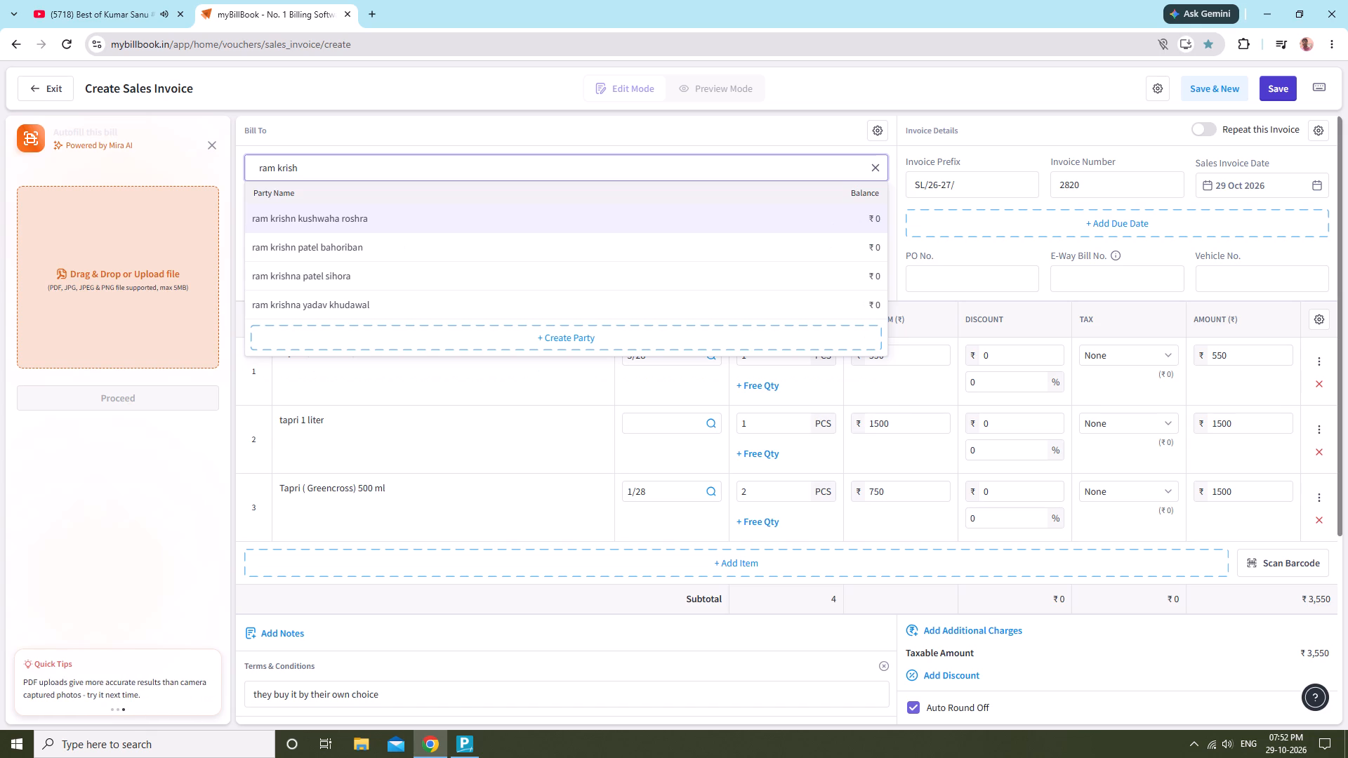
{"action": "left_click", "coordinate": [292, 272]}
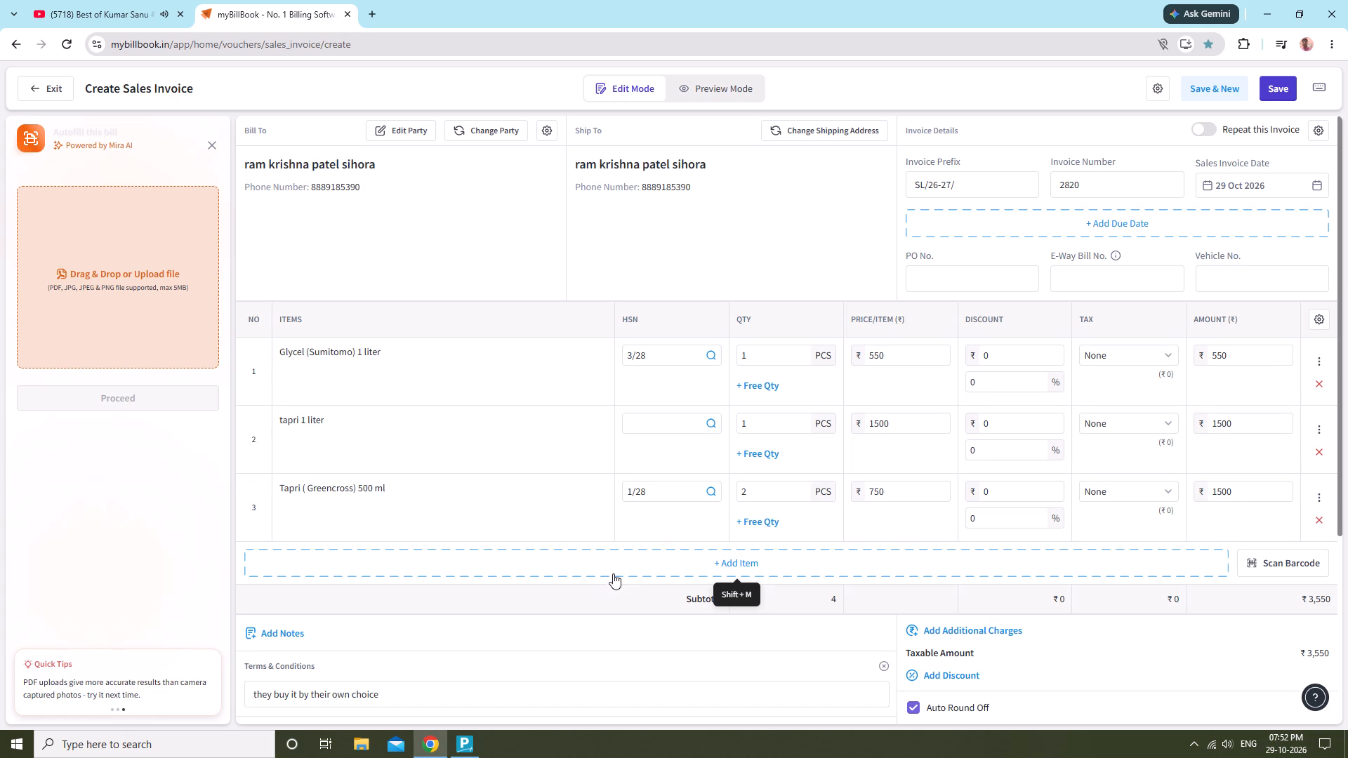
Search the items for kros and add 10 pieces of Krosin-ag (krashi -R.) 6 gm to the invoice.
{"action": "left_click", "coordinate": [626, 560]}
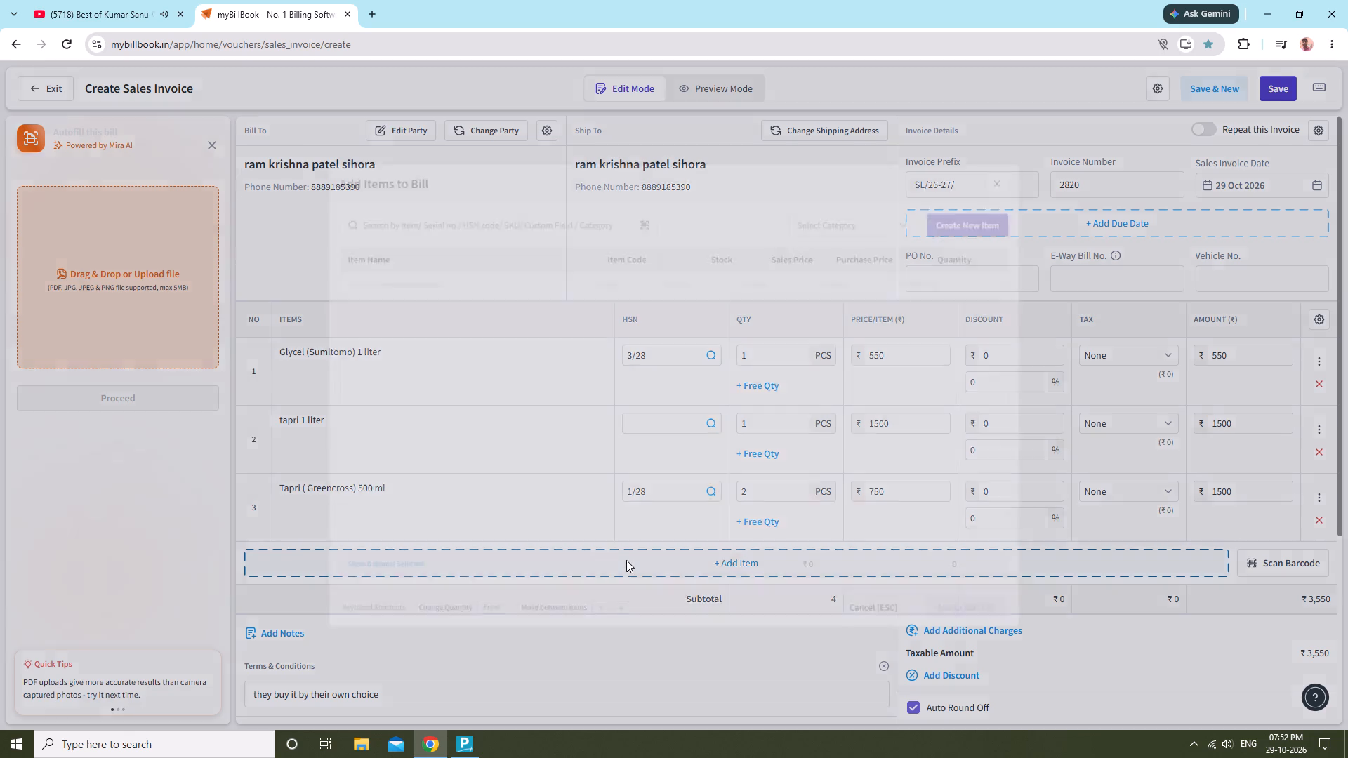
{"action": "type", "text": "kro"}
{"action": "key", "text": "s"}
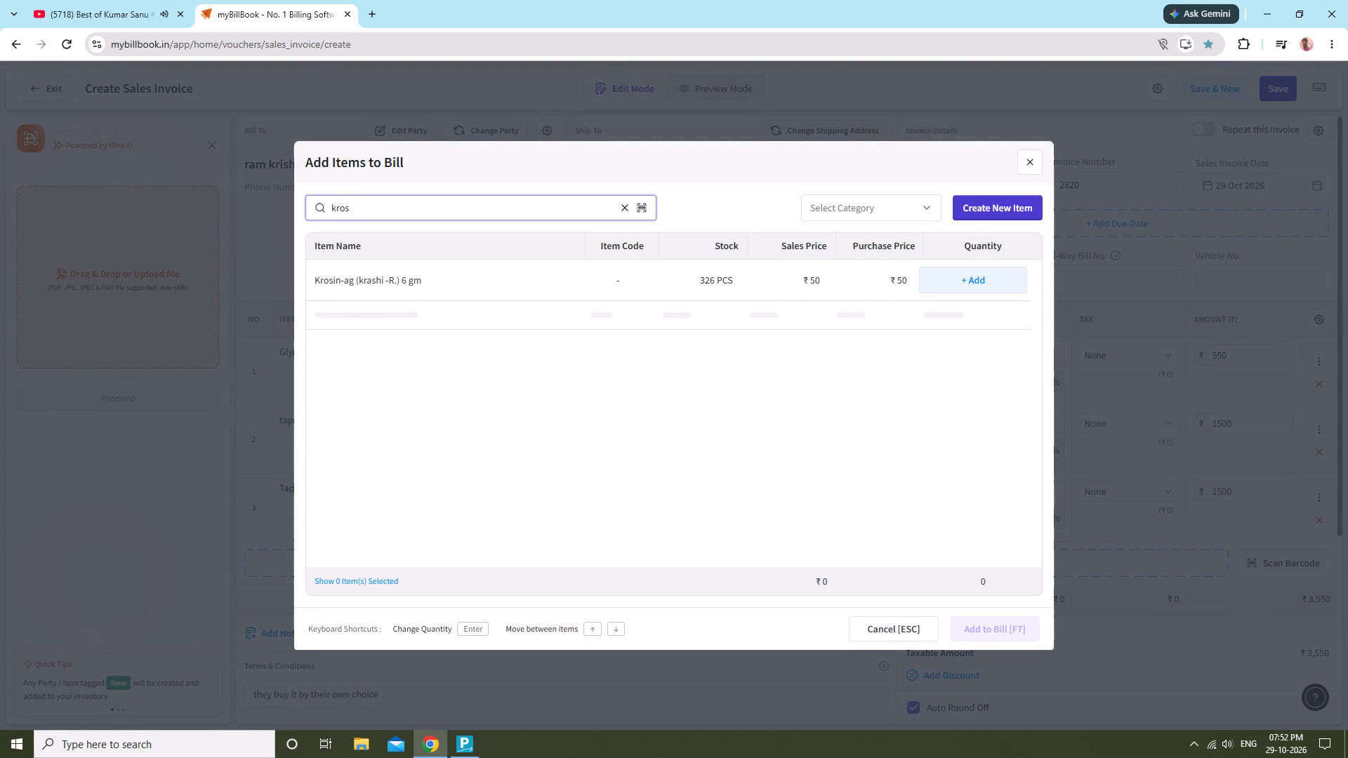
{"action": "left_click", "coordinate": [970, 276]}
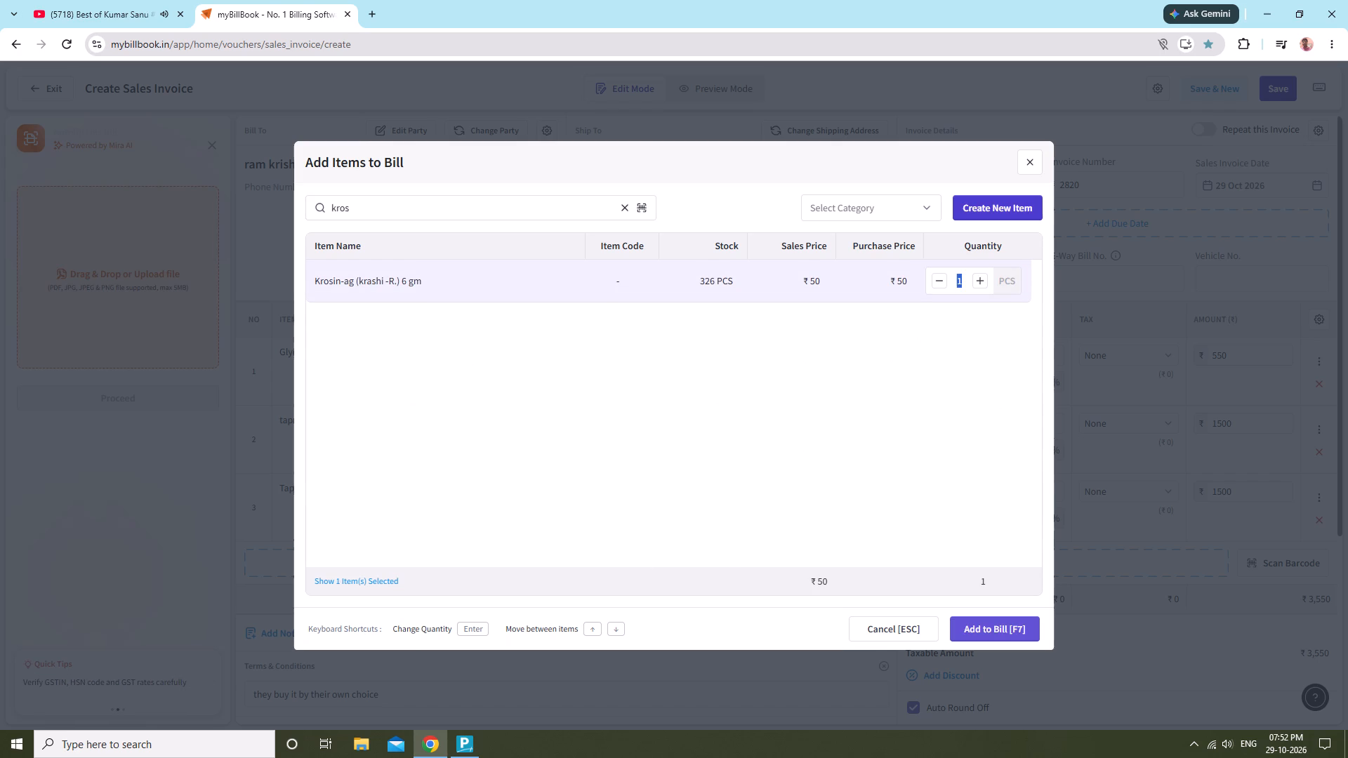
{"action": "type", "text": "10"}
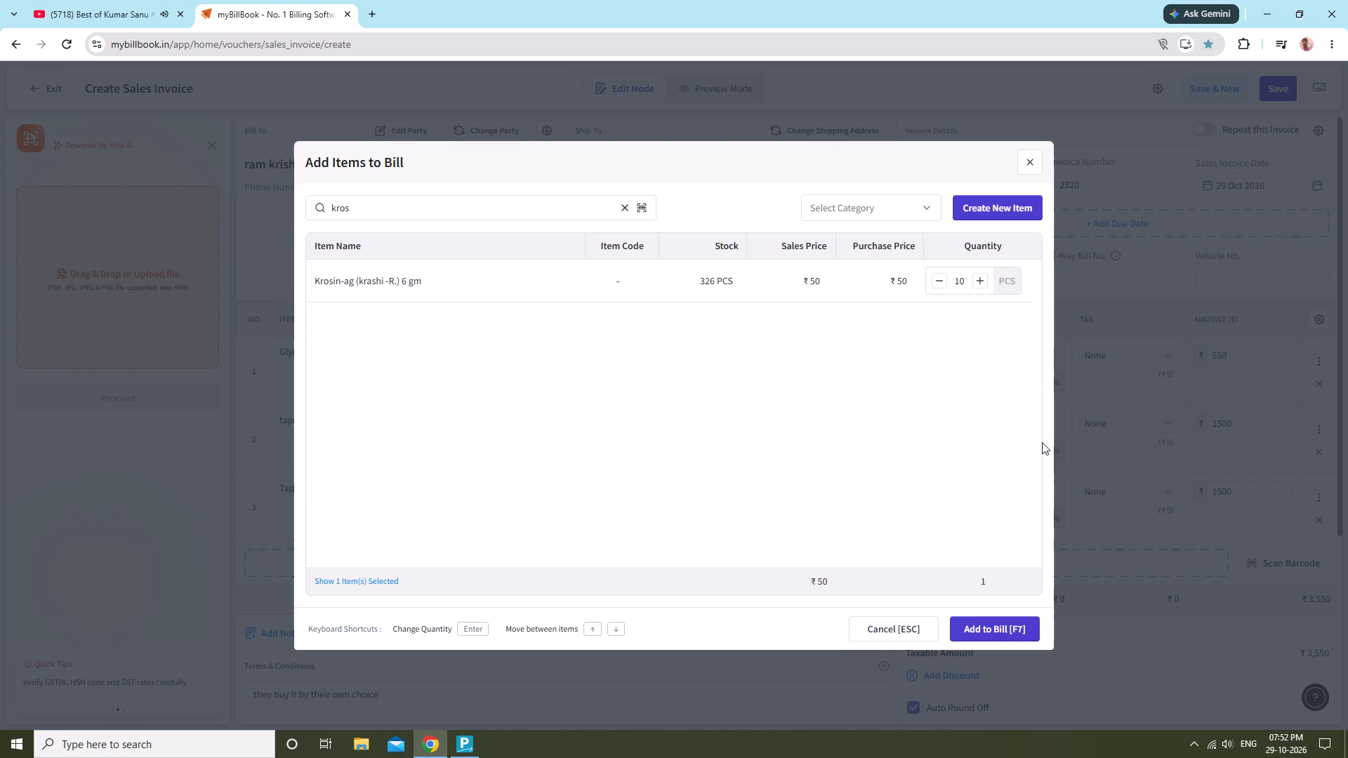
{"action": "left_click", "coordinate": [993, 627]}
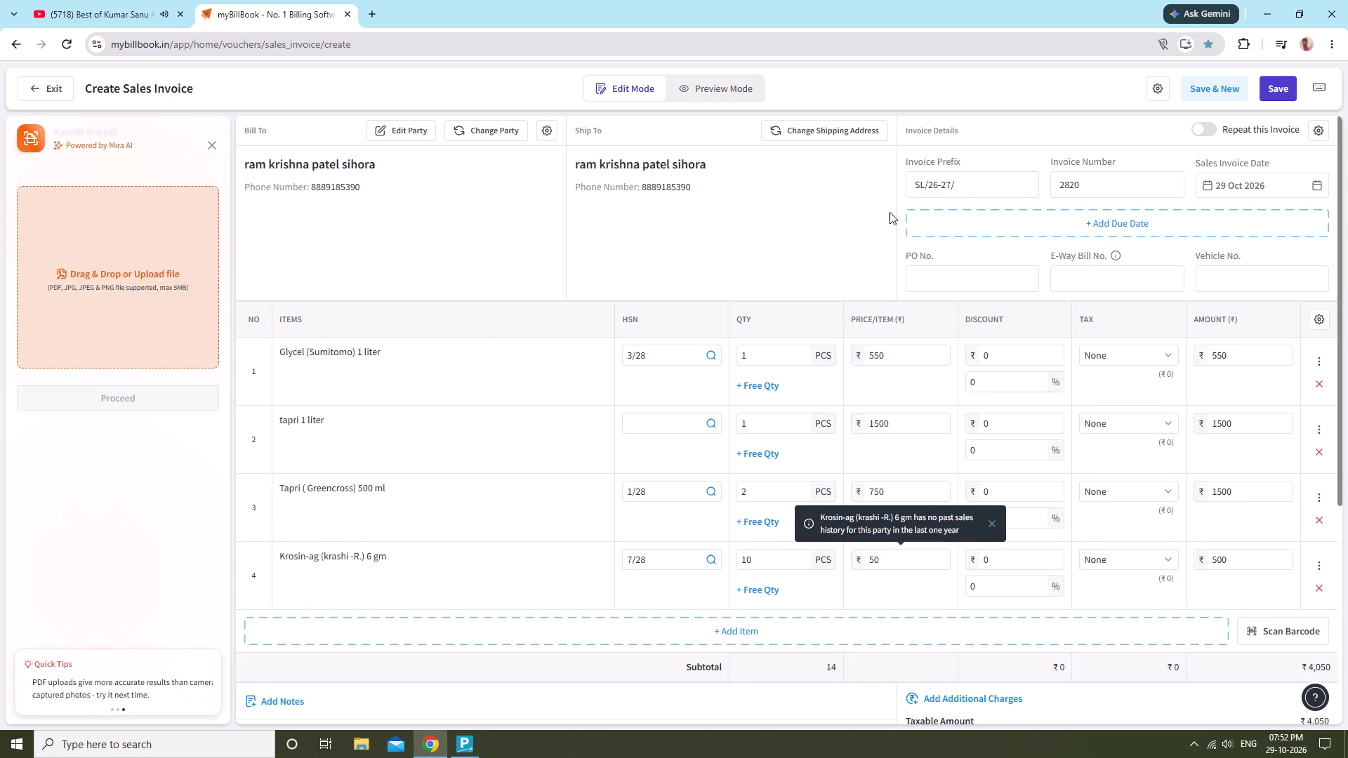
{"action": "left_click", "coordinate": [881, 213]}
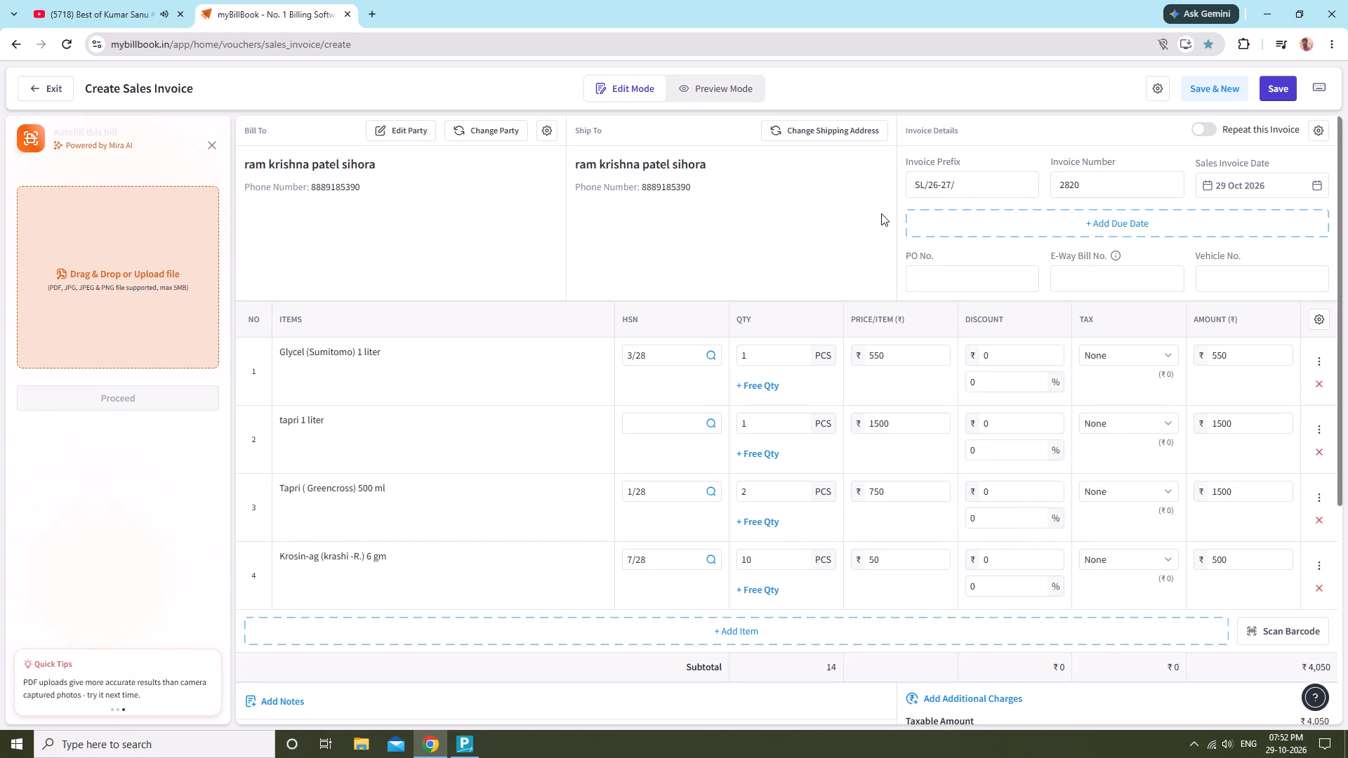
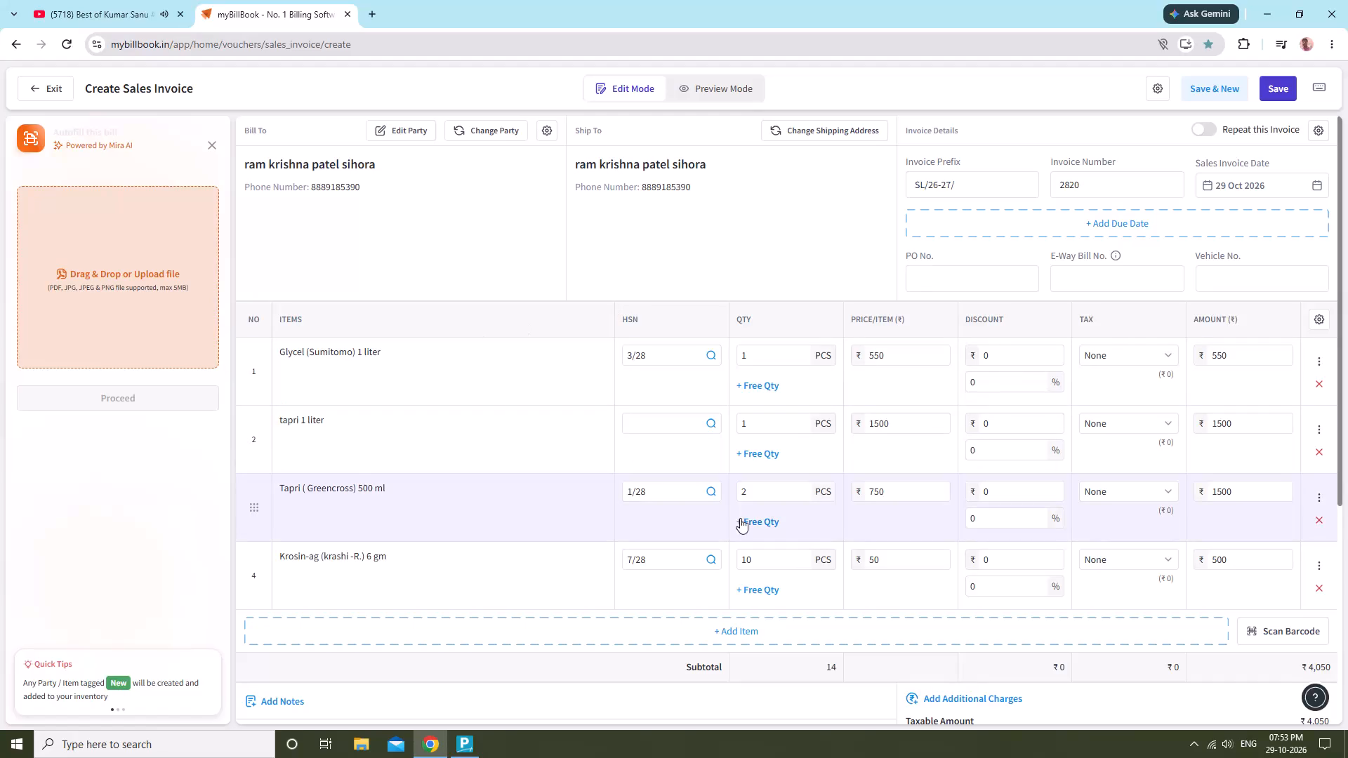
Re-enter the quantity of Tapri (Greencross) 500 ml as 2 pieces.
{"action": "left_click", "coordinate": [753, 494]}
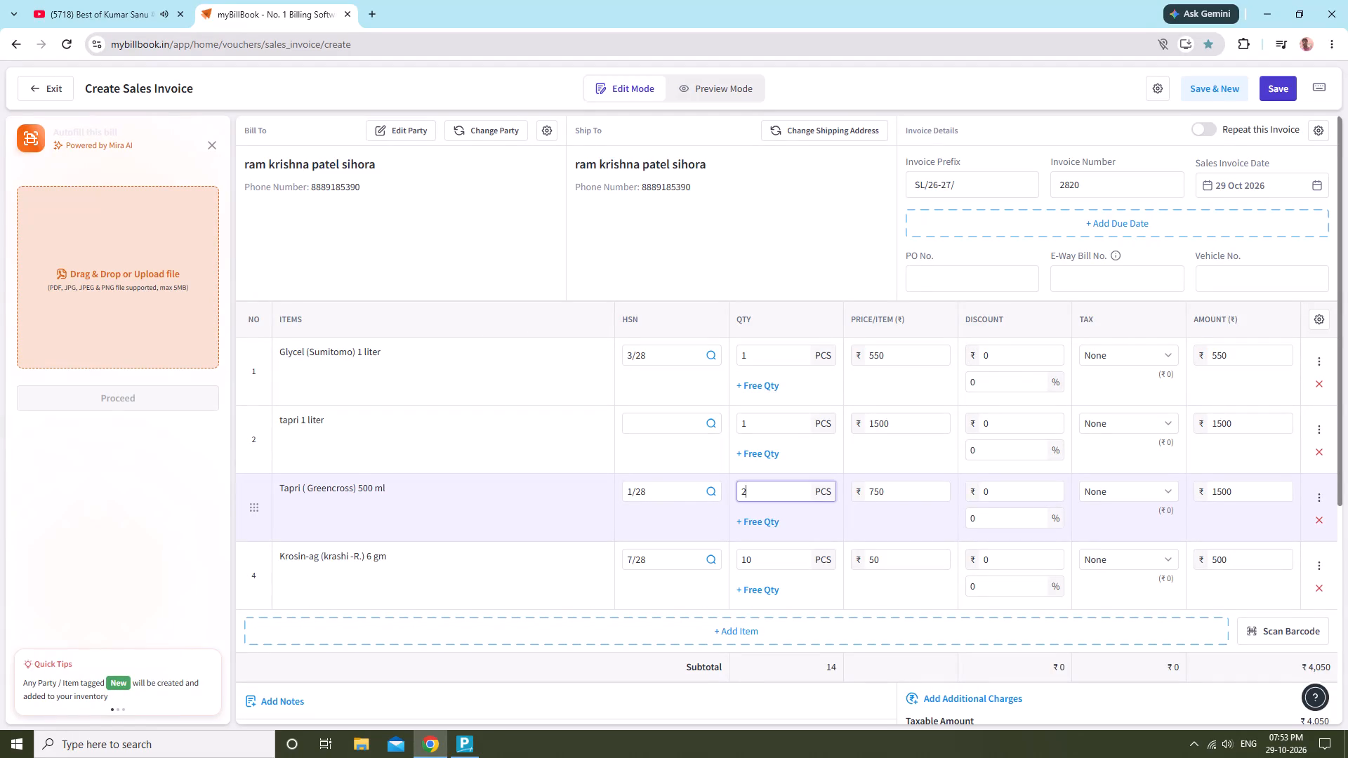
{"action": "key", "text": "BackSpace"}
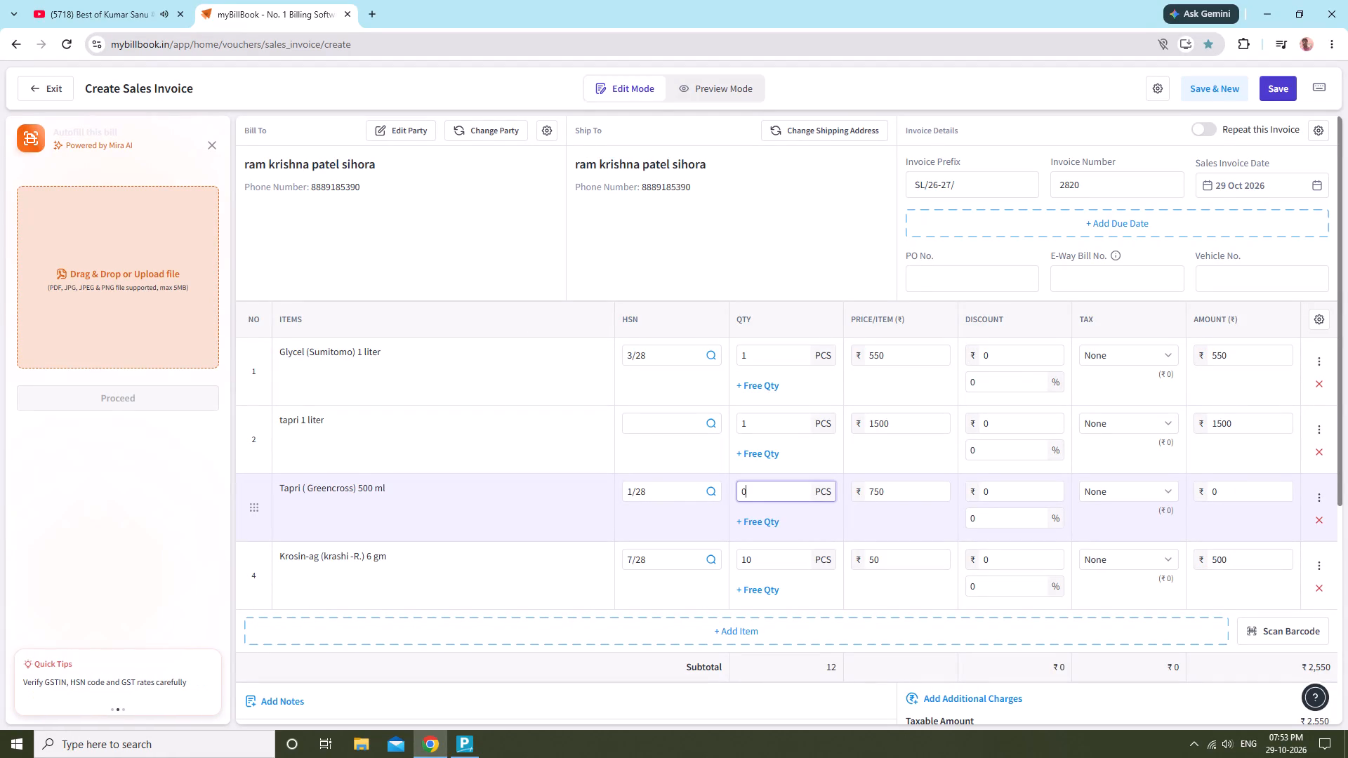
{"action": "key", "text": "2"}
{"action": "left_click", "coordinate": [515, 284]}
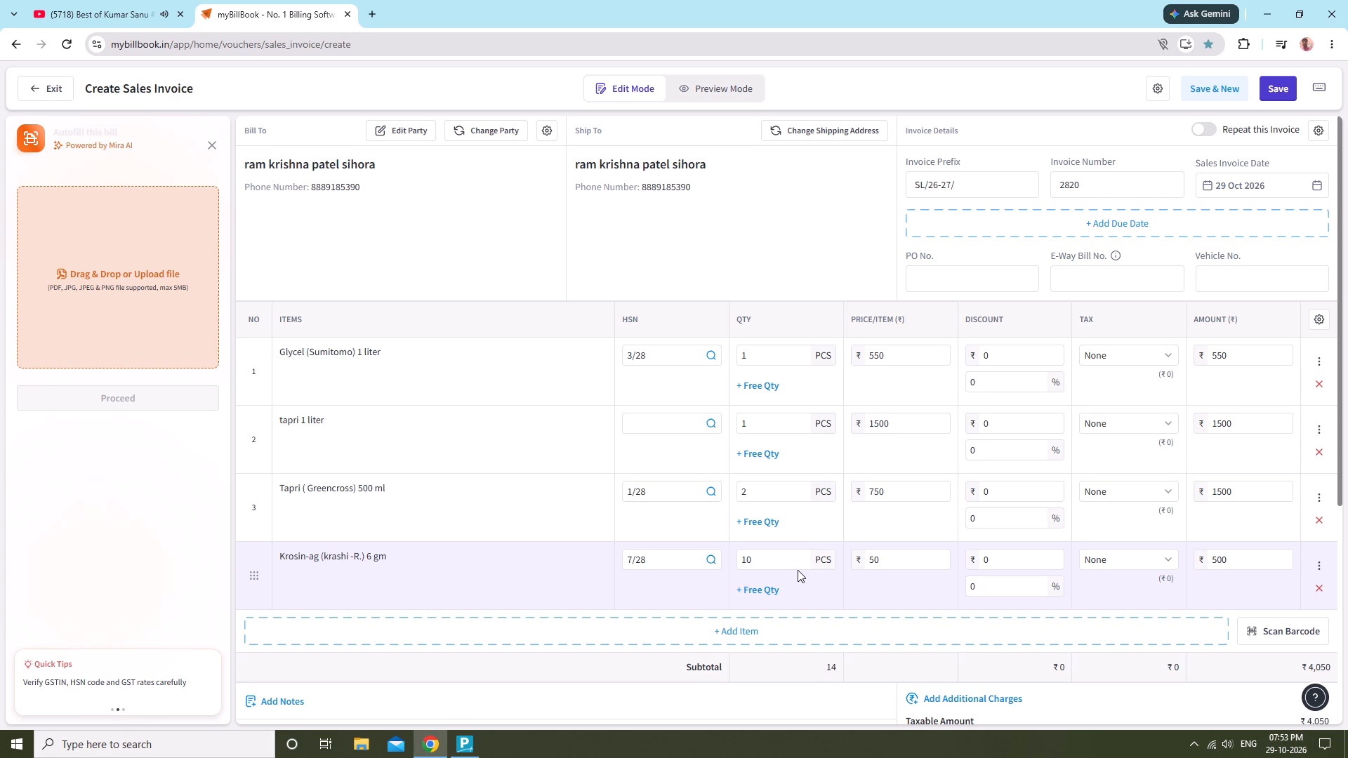
Set the quantity of Krosin-ag (krashi -R.) 6 gm to 20 pieces.
{"action": "left_click", "coordinate": [791, 553]}
{"action": "key", "text": "BackSpace"}
{"action": "key", "text": "BackSpace"}
{"action": "type", "text": "20"}
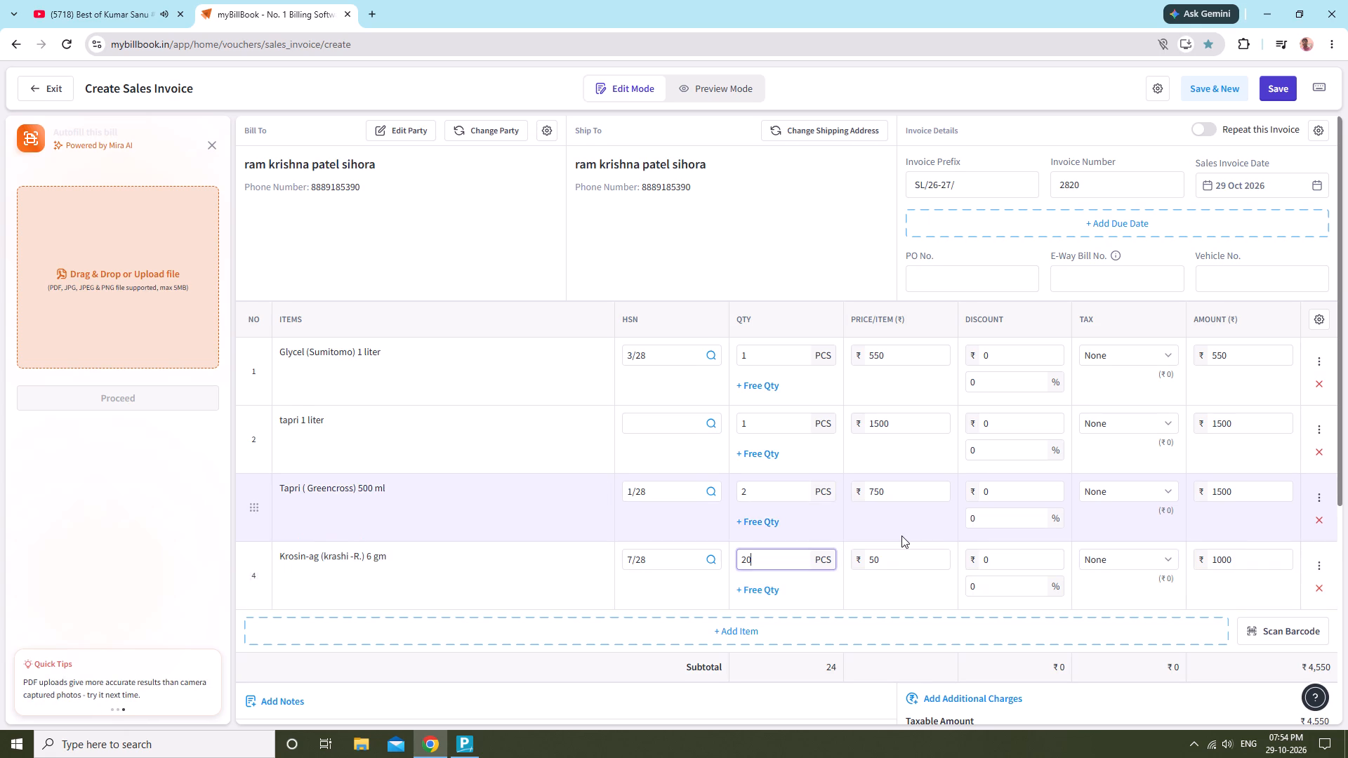
{"action": "scroll", "coordinate": [901, 536], "scroll_direction": "down", "scroll_amount": 1}
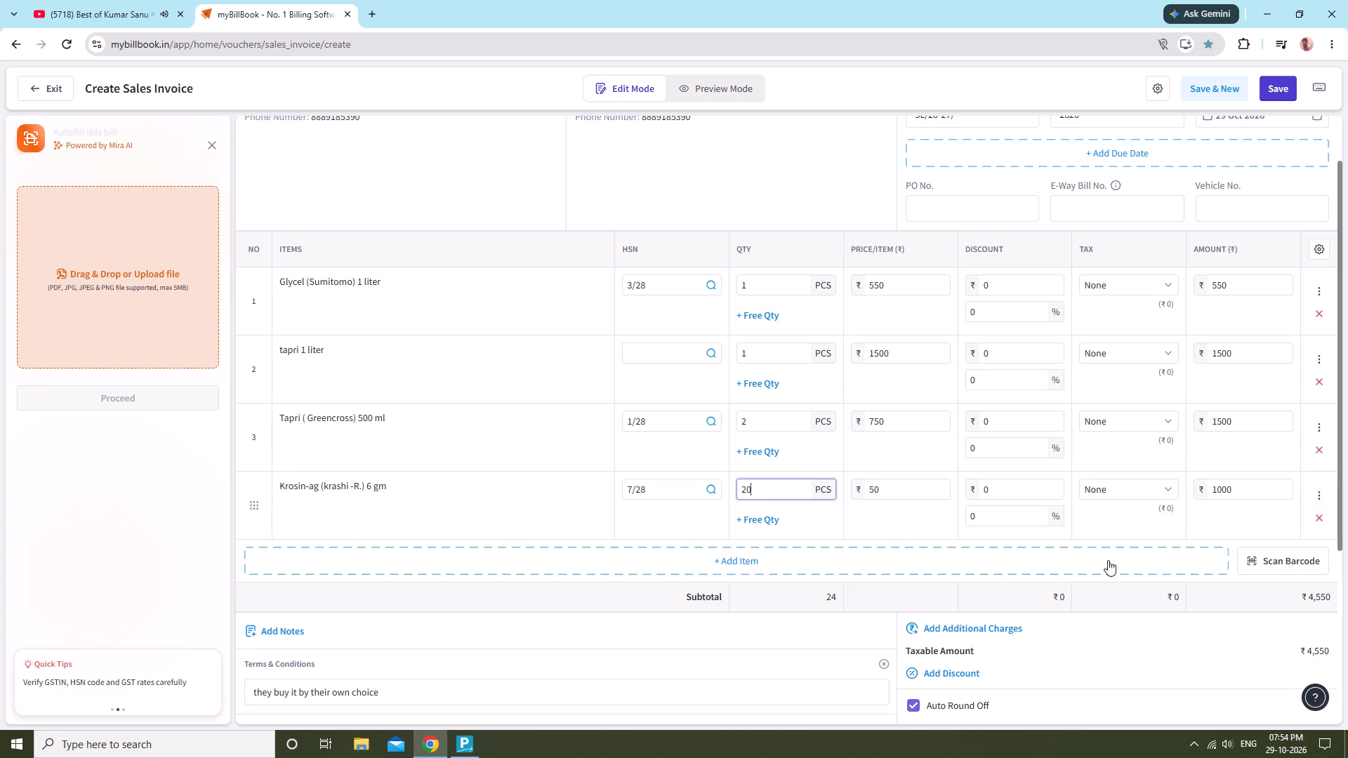
{"action": "left_click", "coordinate": [836, 209]}
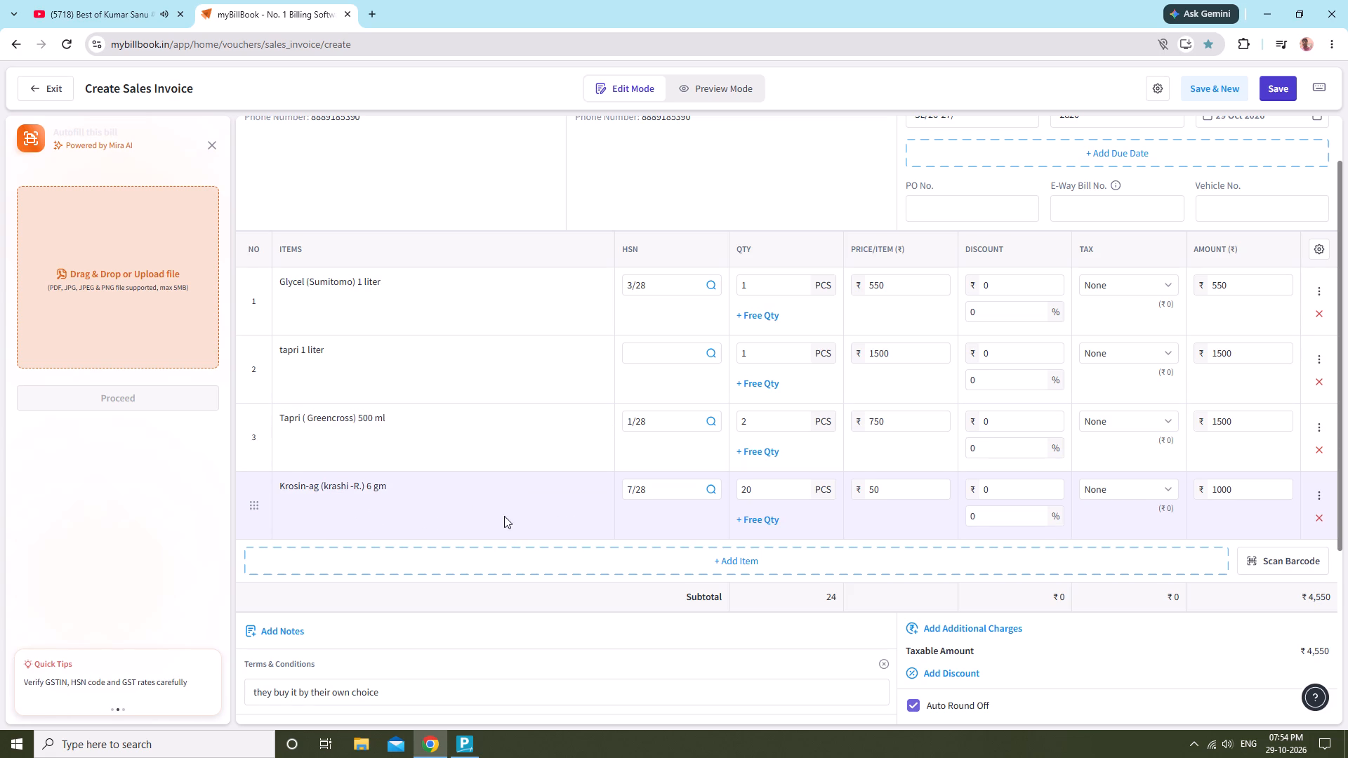
Mark the Sihora customer's invoice as fully paid in cash and save it.
{"action": "scroll", "coordinate": [995, 523], "scroll_direction": "down", "scroll_amount": 3}
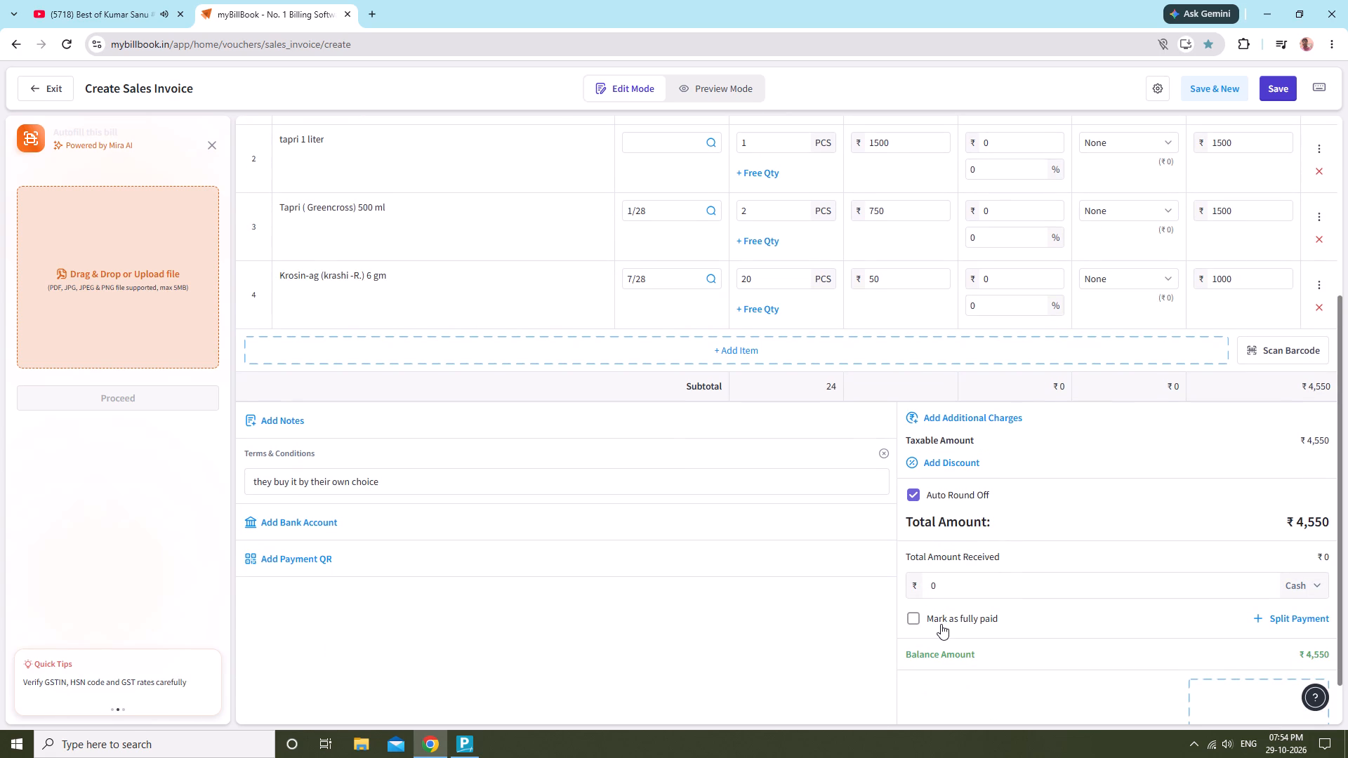
{"action": "scroll", "coordinate": [941, 624], "scroll_direction": "up", "scroll_amount": 1}
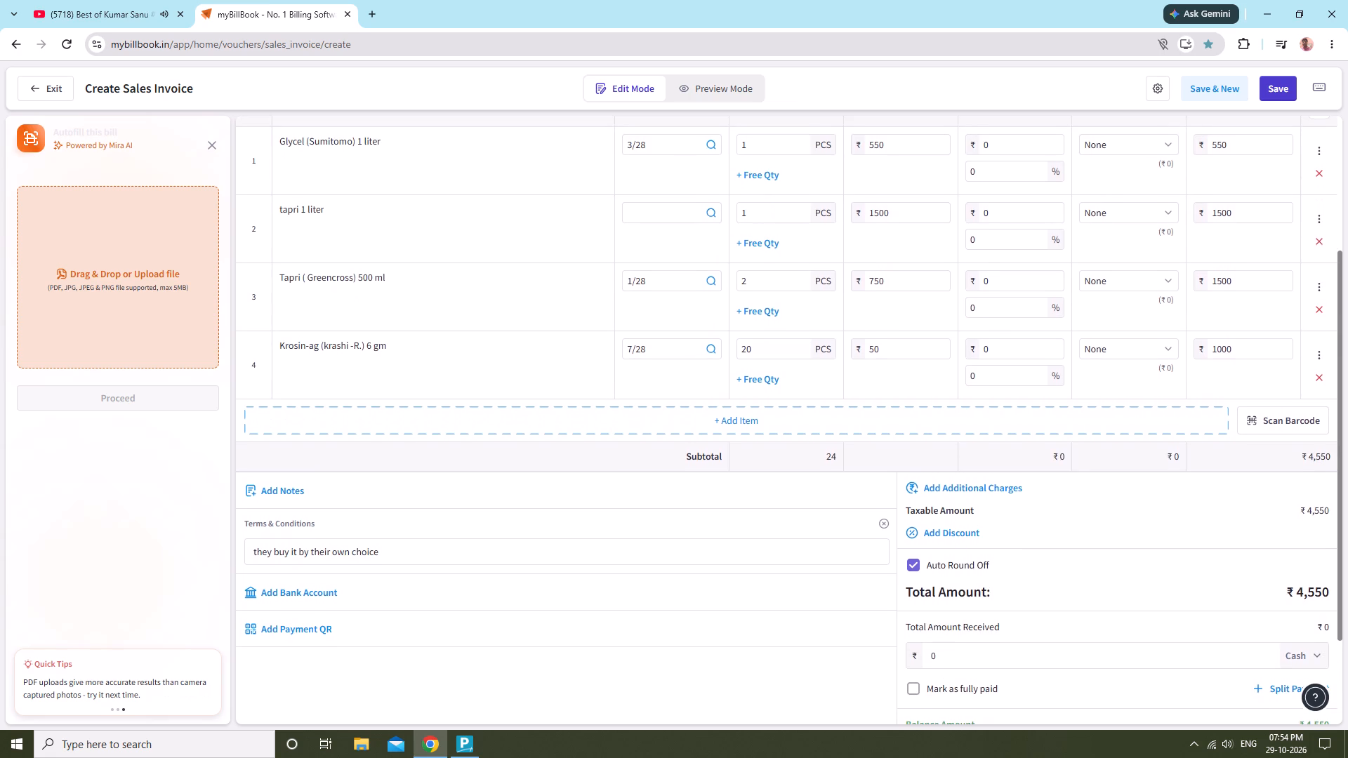
{"action": "scroll", "coordinate": [941, 624], "scroll_direction": "up", "scroll_amount": 2}
{"action": "scroll", "coordinate": [941, 624], "scroll_direction": "down", "scroll_amount": 4}
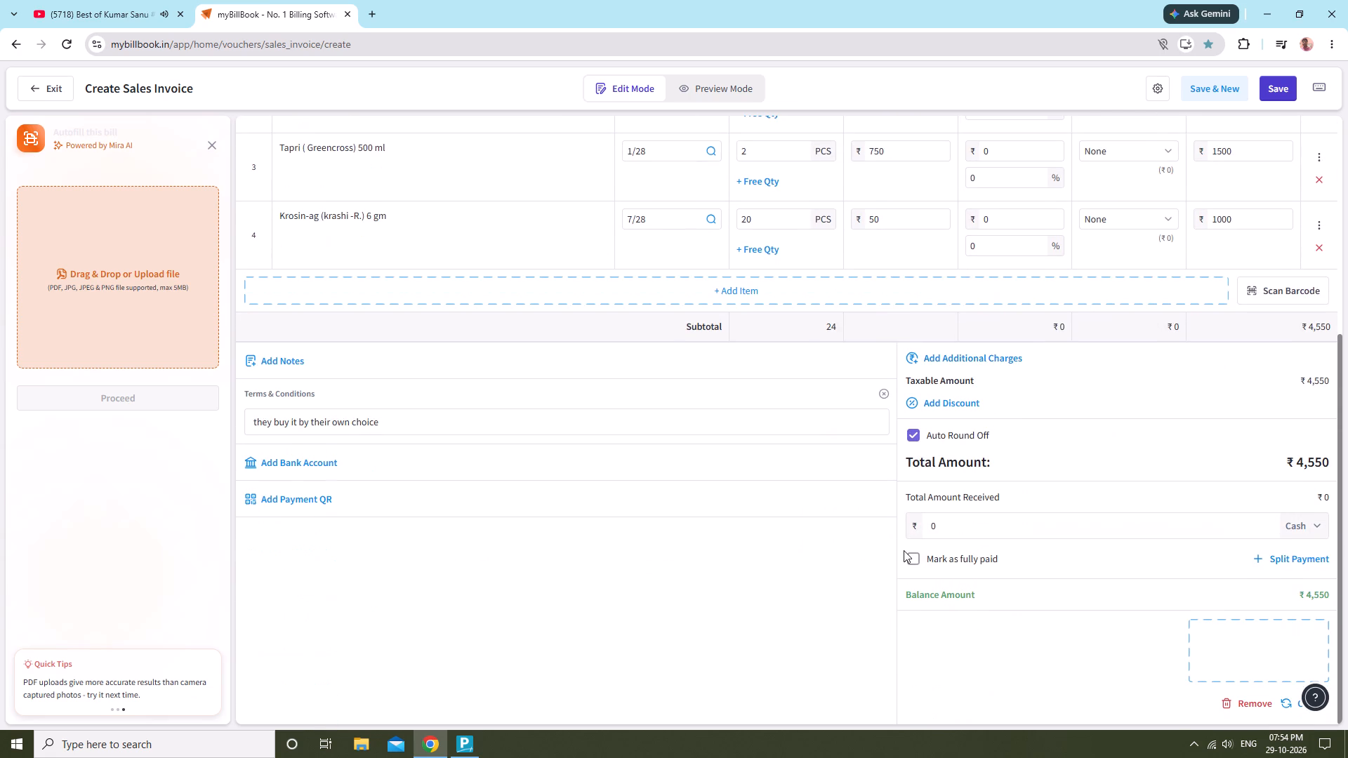
{"action": "left_click", "coordinate": [904, 549]}
{"action": "left_click", "coordinate": [918, 555]}
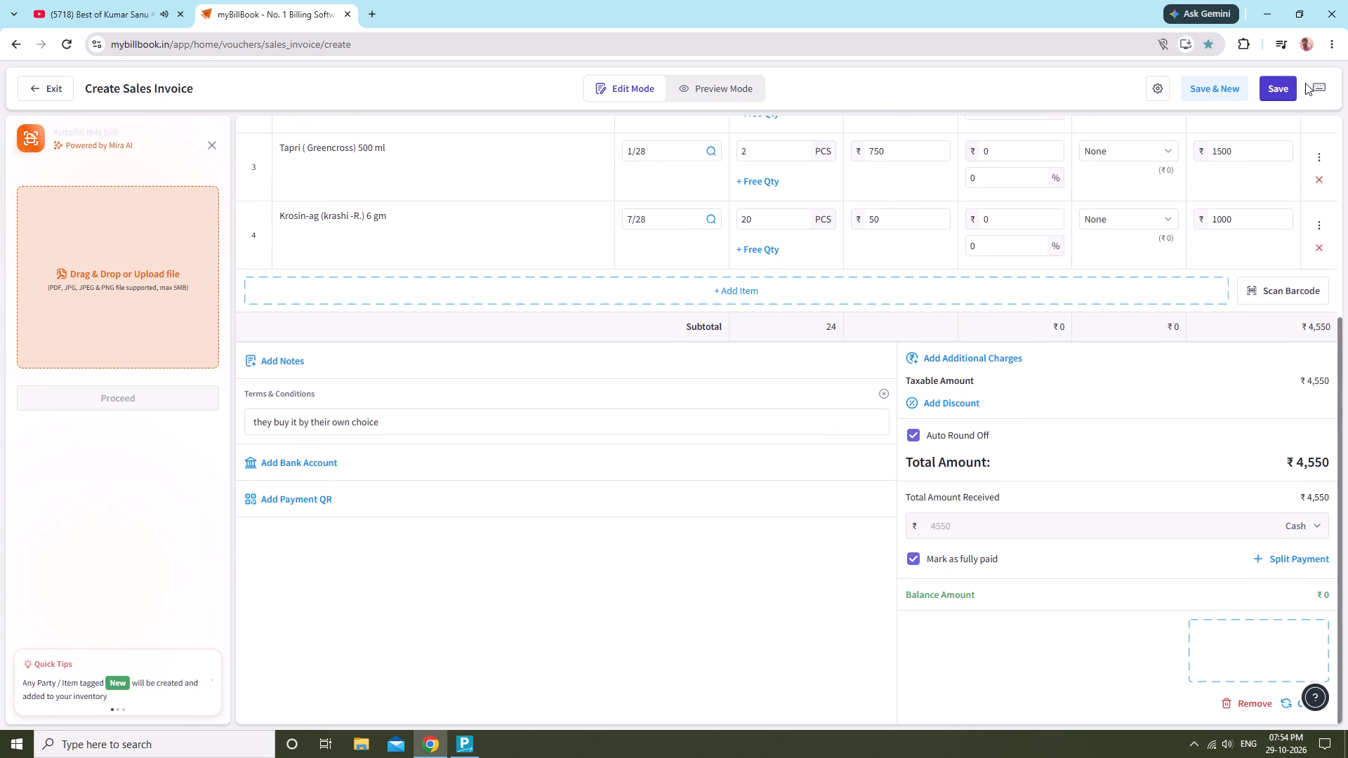
{"action": "left_click", "coordinate": [1281, 88]}
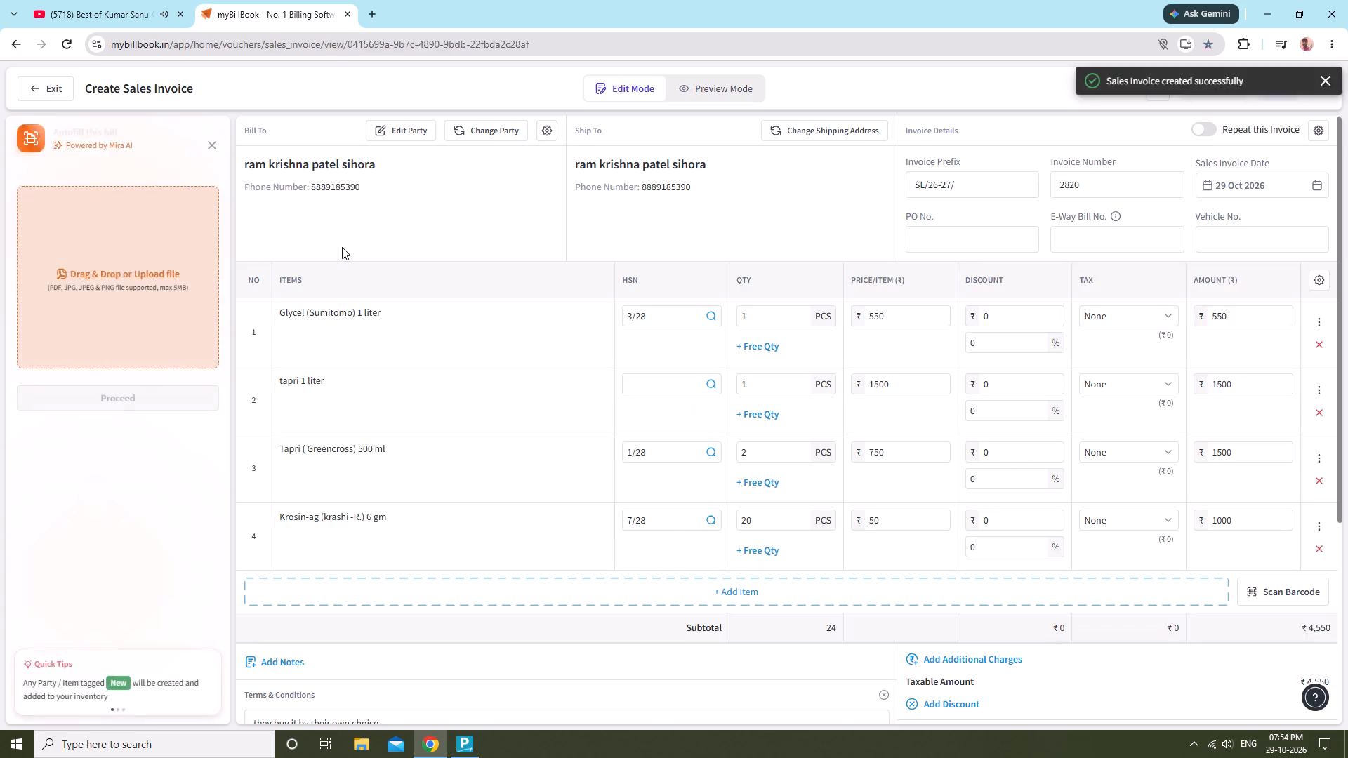
Print the saved sales invoice using the current print settings.
{"action": "left_click", "coordinate": [362, 130]}
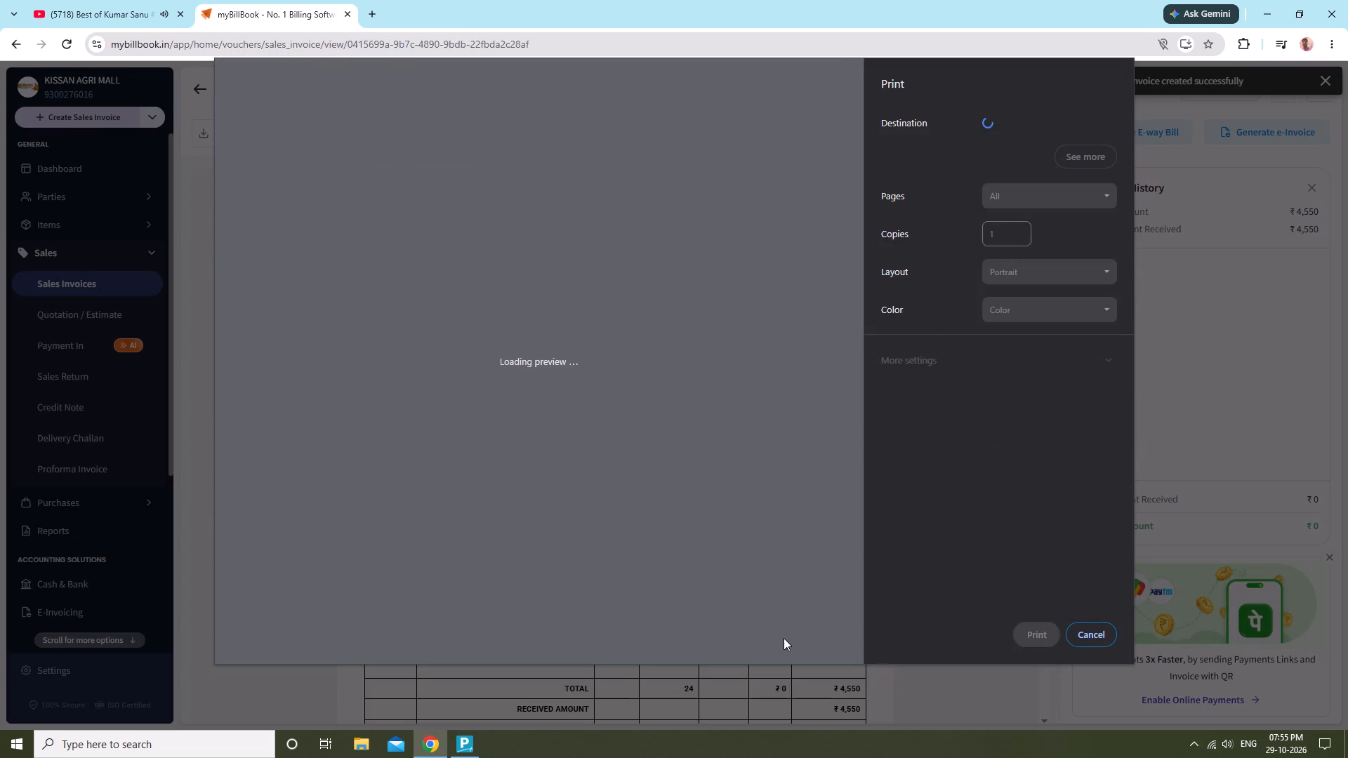
{"action": "left_click", "coordinate": [1039, 639]}
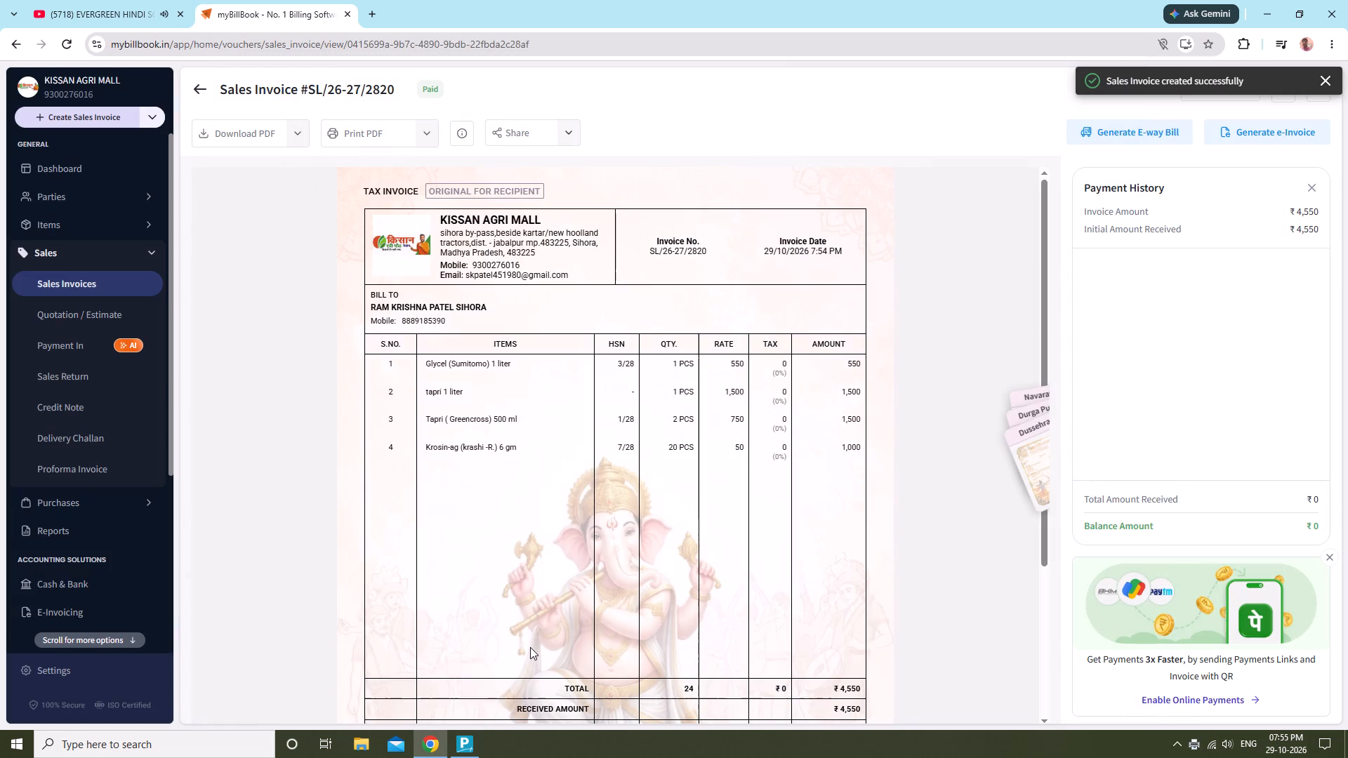
{"action": "scroll", "coordinate": [530, 647], "scroll_direction": "up", "scroll_amount": 1}
{"action": "scroll", "coordinate": [530, 647], "scroll_direction": "down", "scroll_amount": 1}
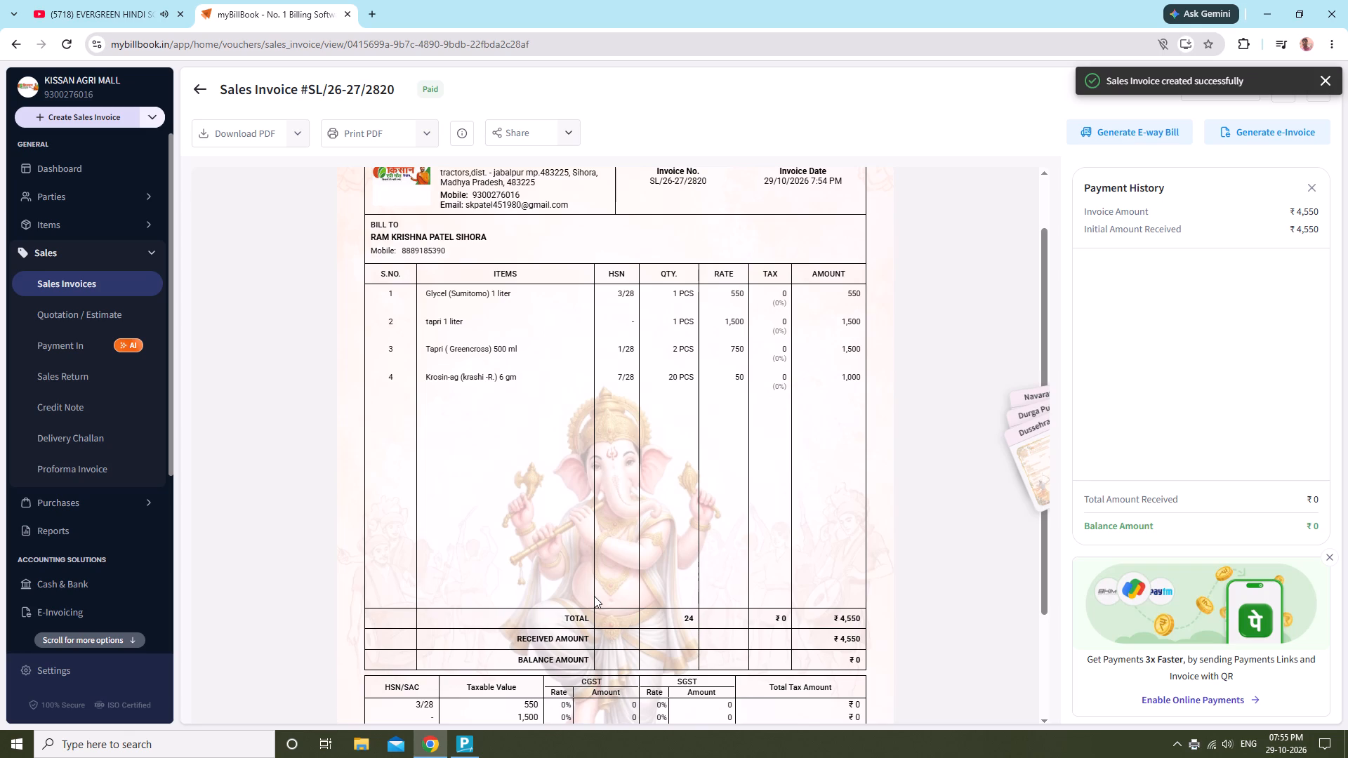
Reopen the invoice's print preview, review the additional print settings including quality, and close it without printing again.
{"action": "left_click", "coordinate": [378, 145]}
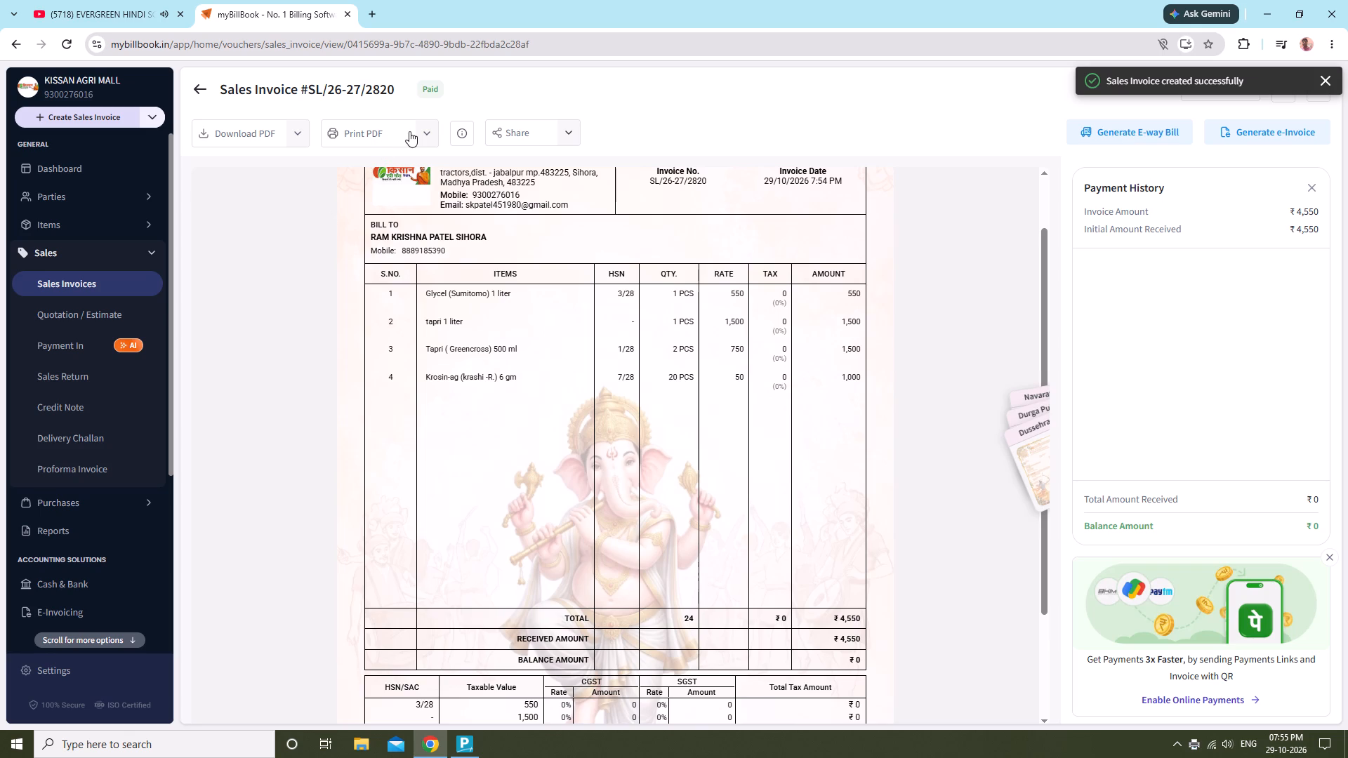
{"action": "left_click", "coordinate": [409, 131]}
{"action": "left_click", "coordinate": [1060, 325]}
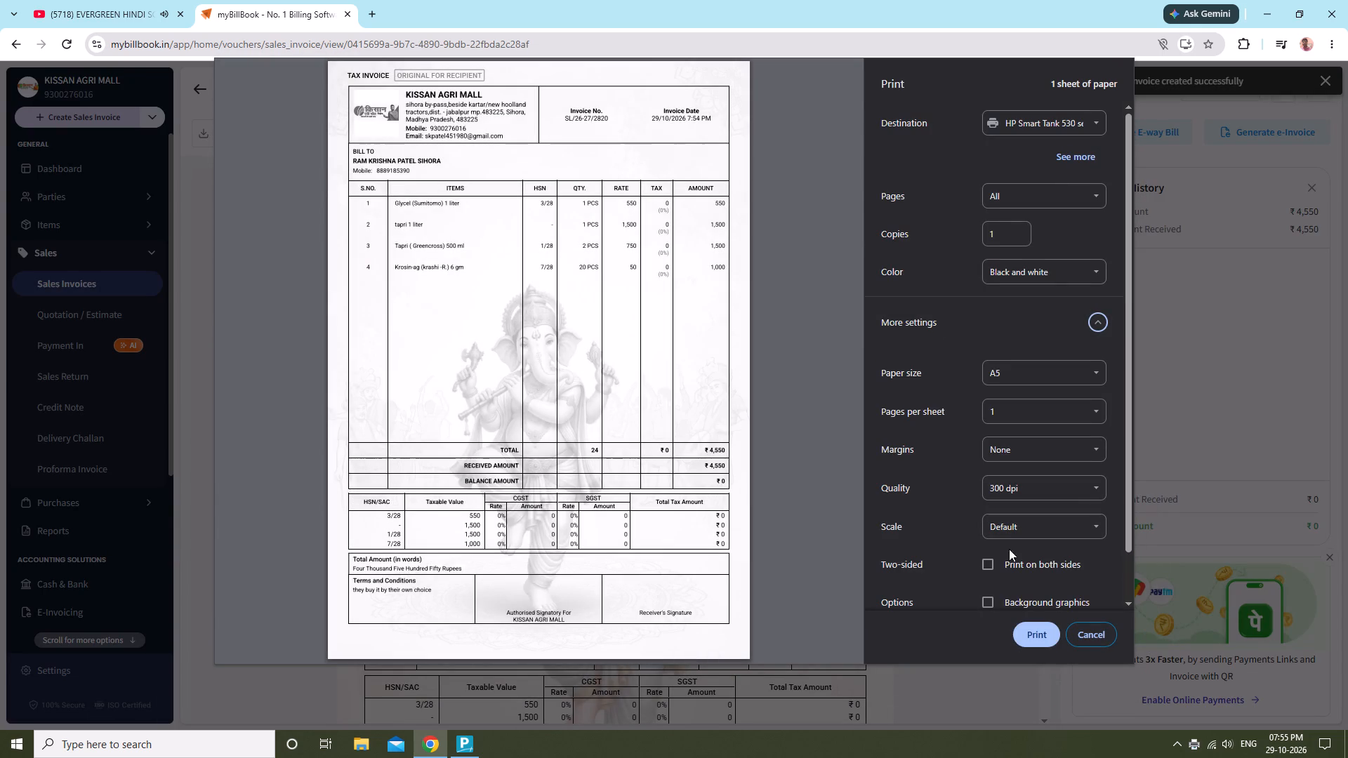
{"action": "left_click", "coordinate": [1026, 492]}
{"action": "left_click", "coordinate": [1026, 492]}
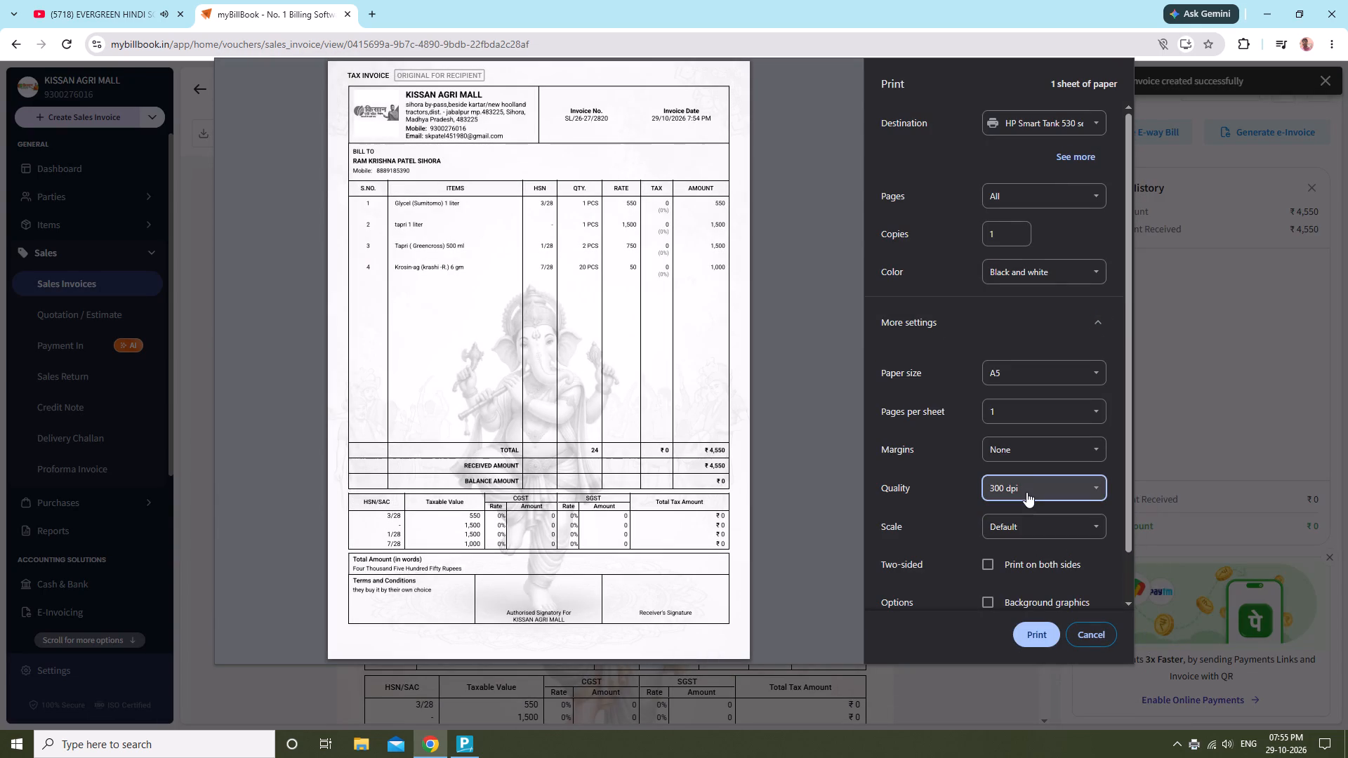
{"action": "left_click", "coordinate": [969, 315]}
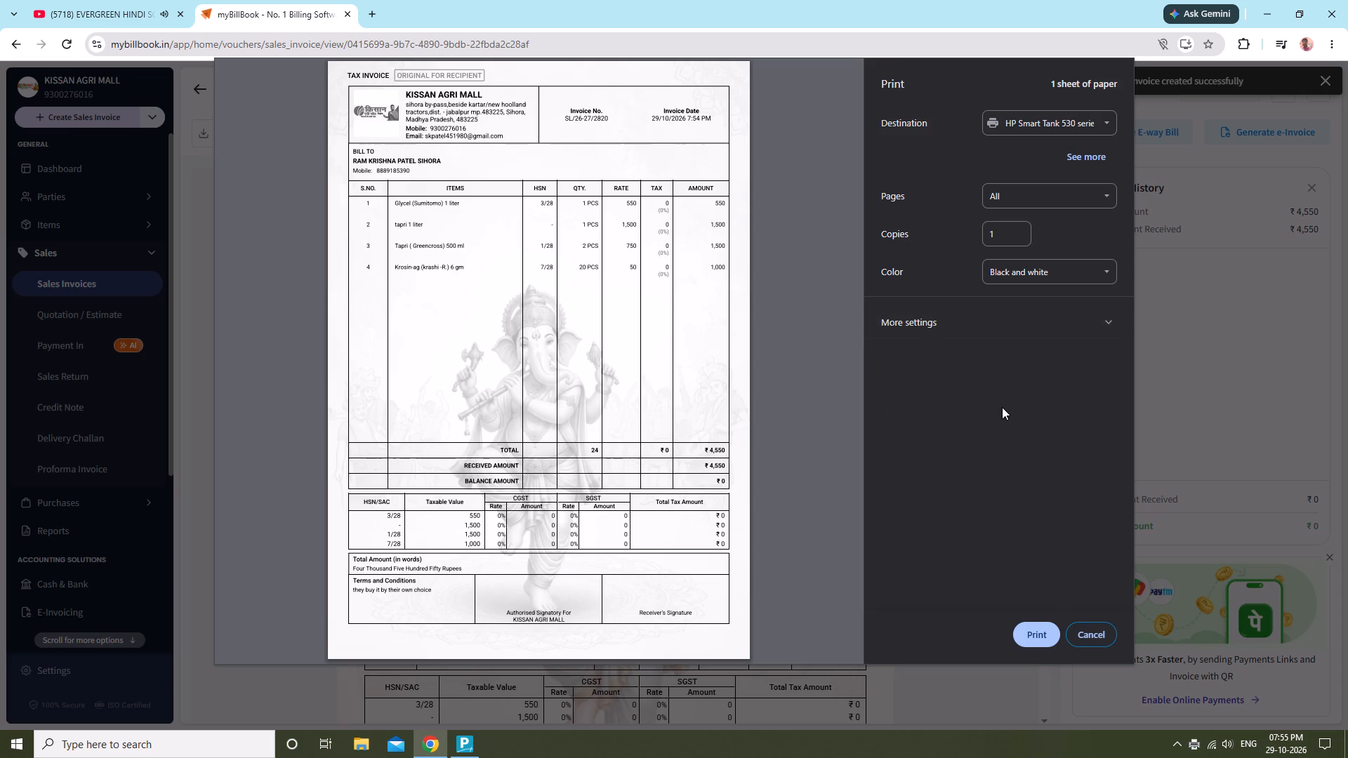
{"action": "left_click", "coordinate": [1101, 644]}
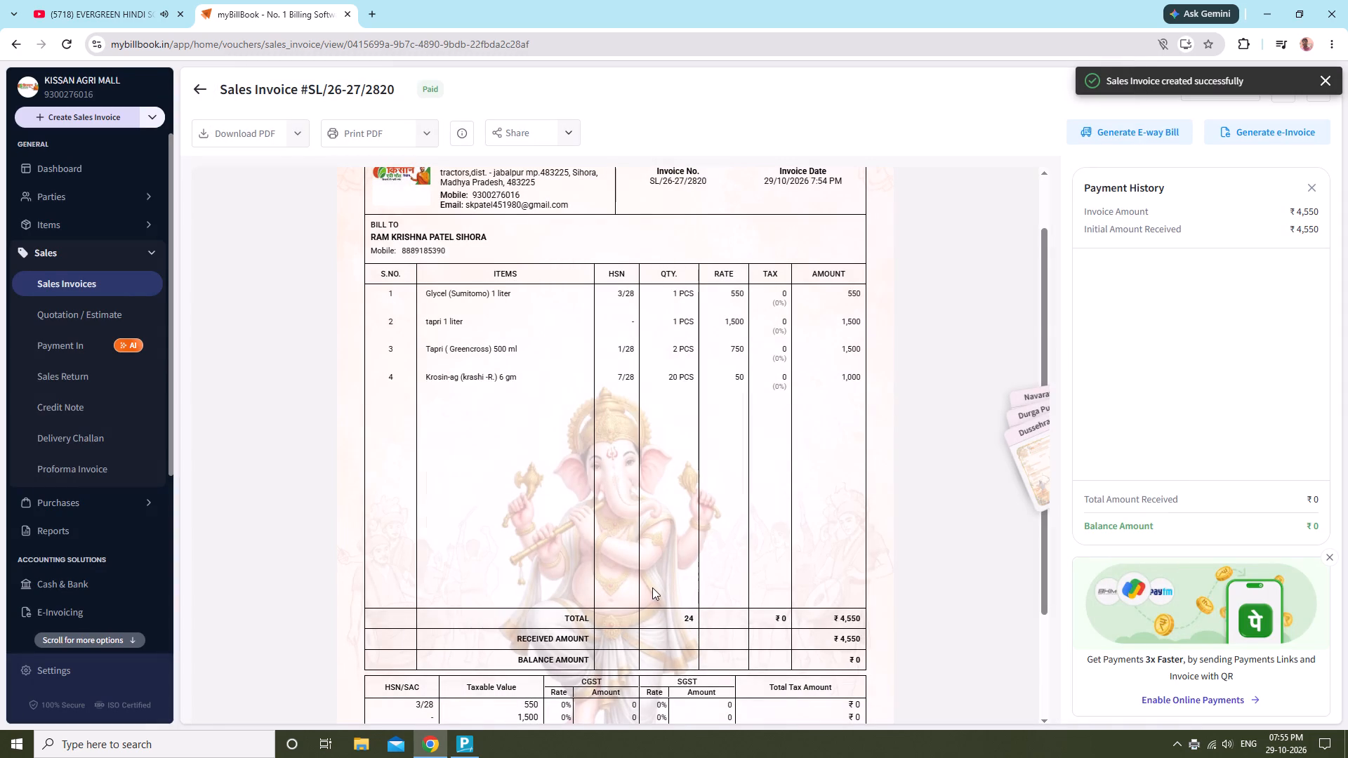
Leave the Sihora customer's saved invoice and go back to the previously viewed sales invoice.
{"action": "scroll", "coordinate": [652, 587], "scroll_direction": "down", "scroll_amount": 2}
{"action": "scroll", "coordinate": [652, 587], "scroll_direction": "up", "scroll_amount": 7}
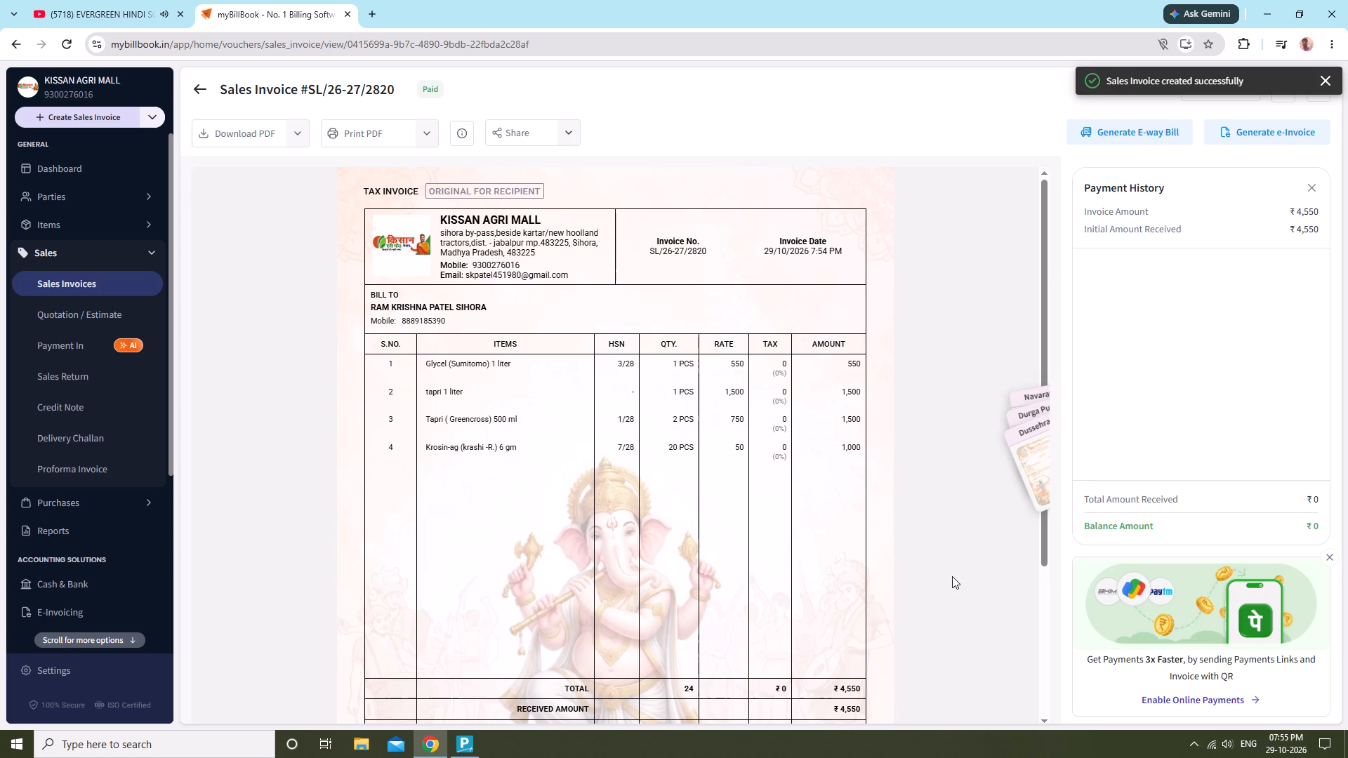
{"action": "left_click", "coordinate": [201, 95]}
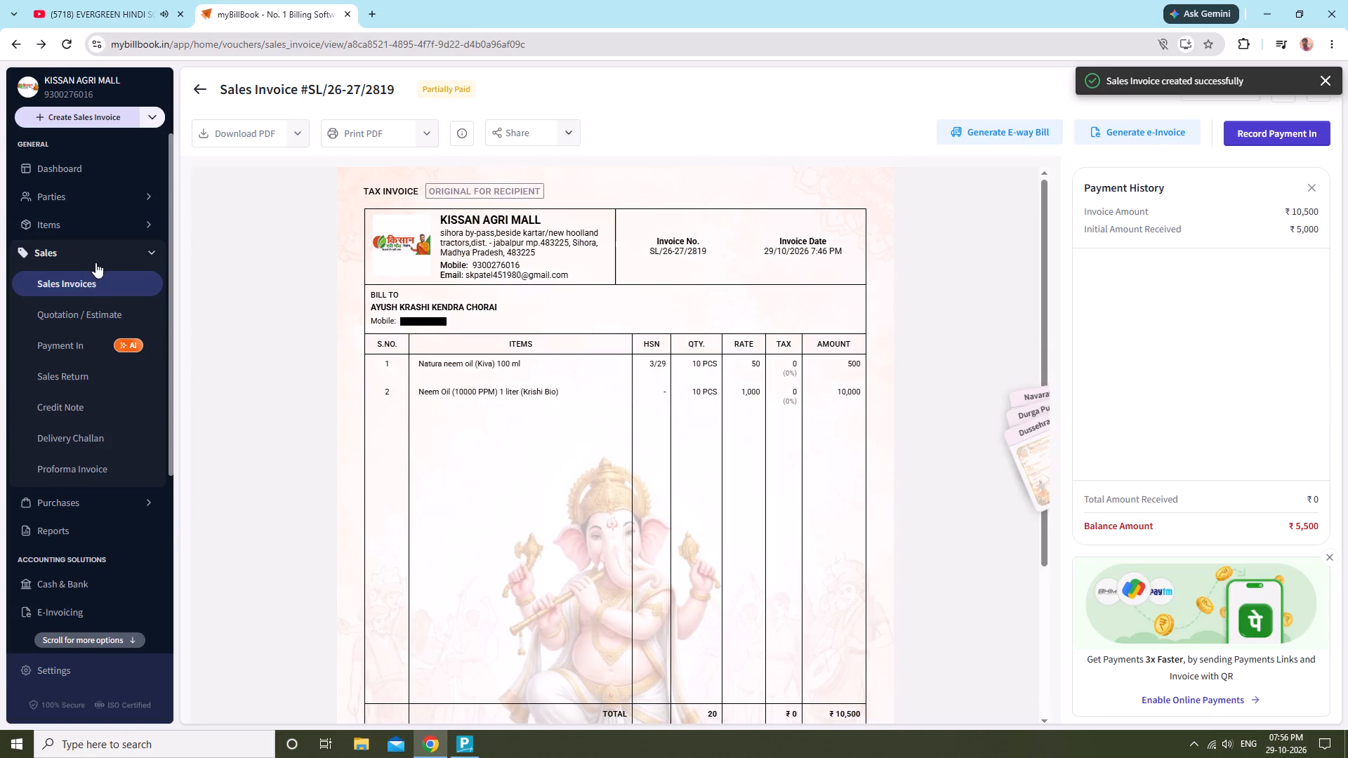
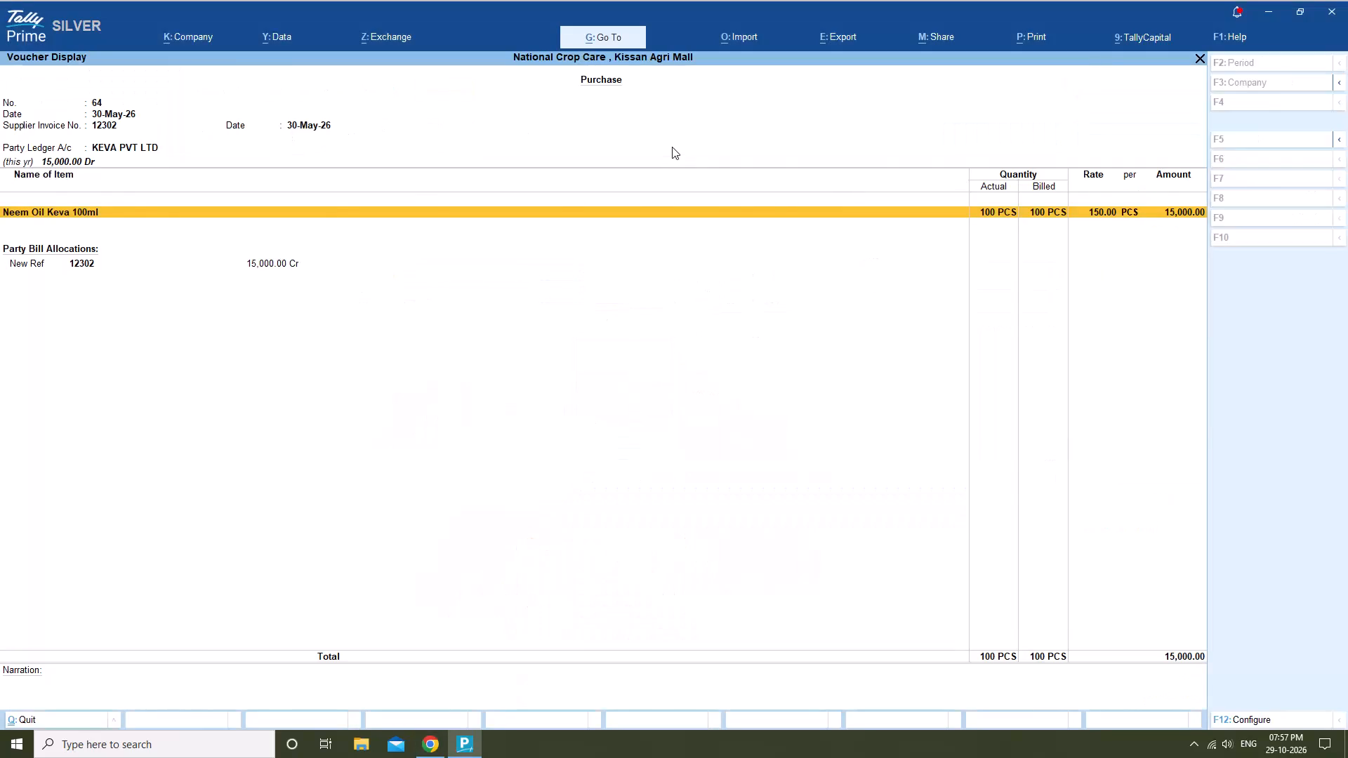
In TallyPrime, leave the displayed KEVA PVT LTD purchase voucher and start a new Sales voucher.
{"action": "key", "text": "Escape"}
{"action": "key", "text": "Escape"}
{"action": "key", "text": "Escape"}
{"action": "key", "text": "Escape"}
{"action": "key", "text": "Escape"}
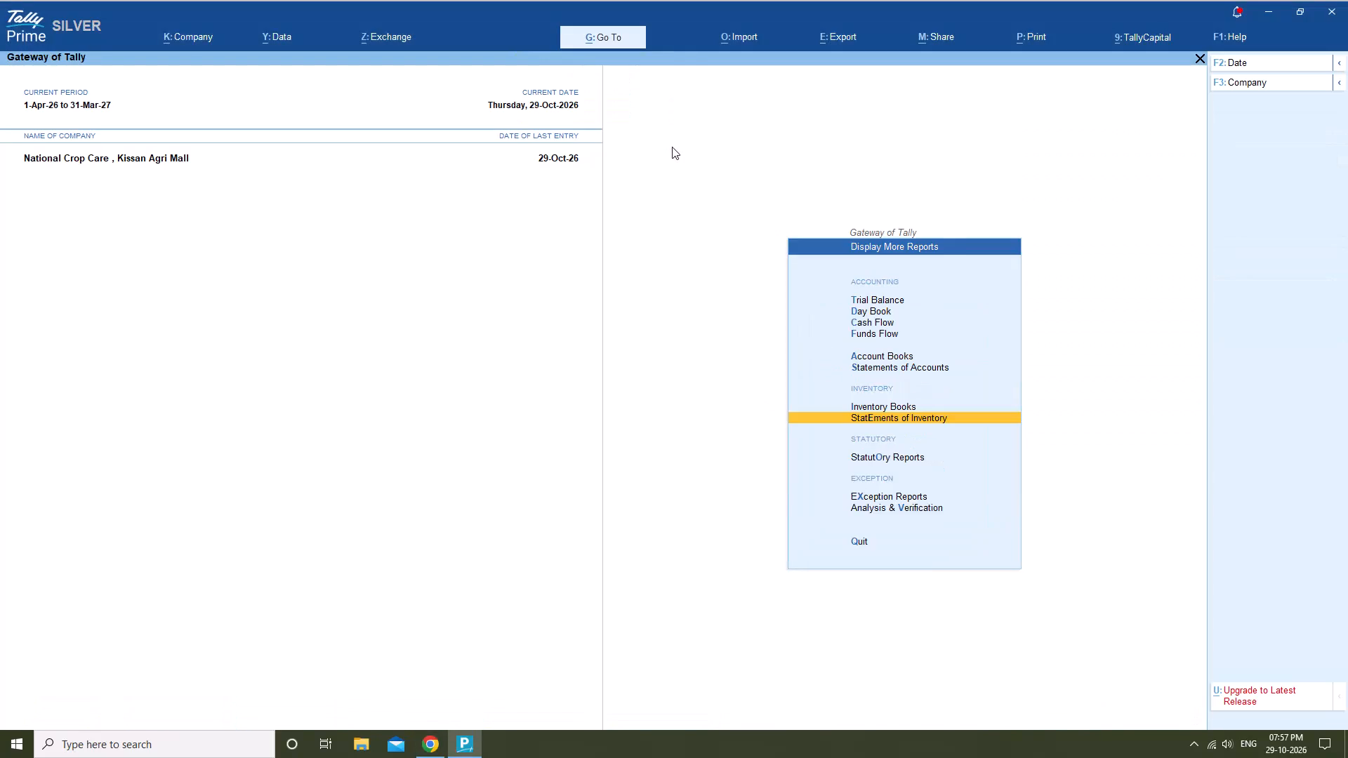
{"action": "key", "text": "Escape"}
{"action": "key", "text": "v"}
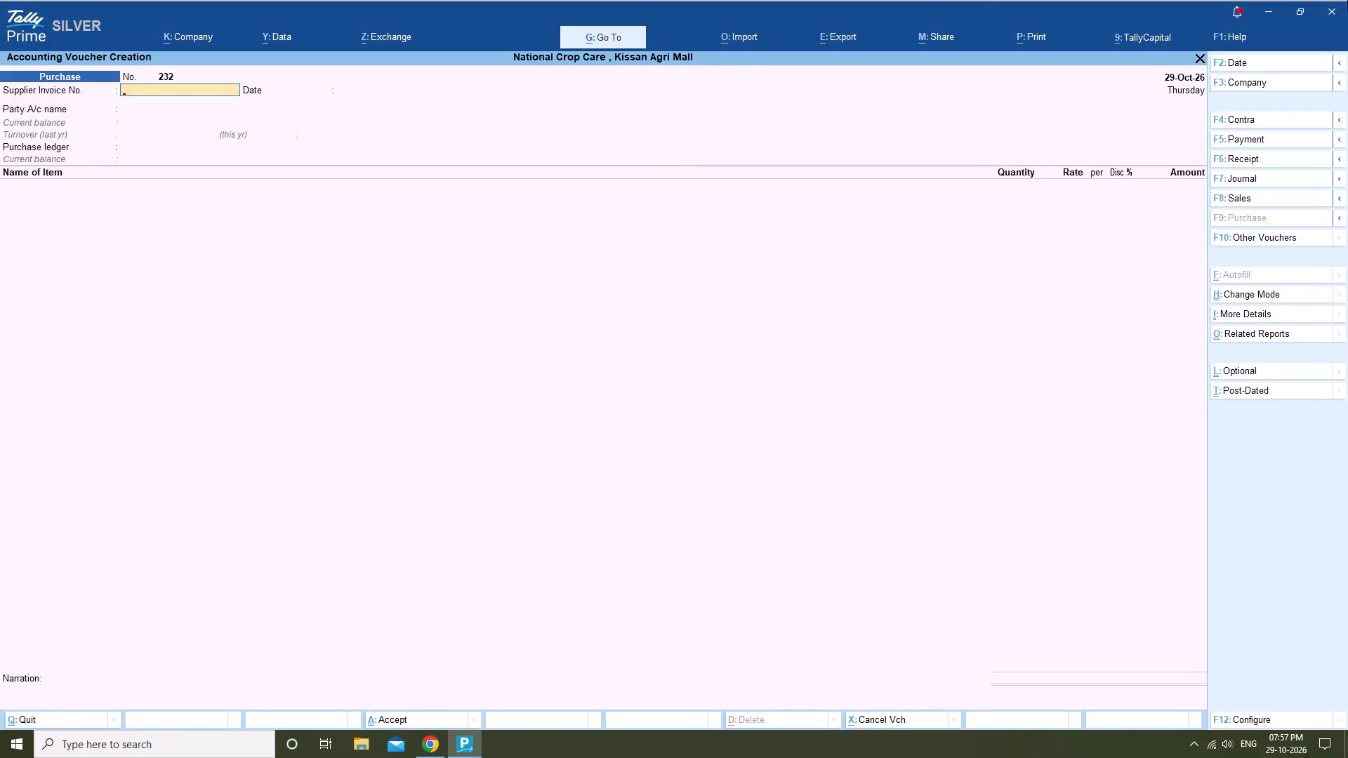
{"action": "left_click", "coordinate": [1292, 196]}
{"action": "key", "text": "Down"}
{"action": "key", "text": "Return"}
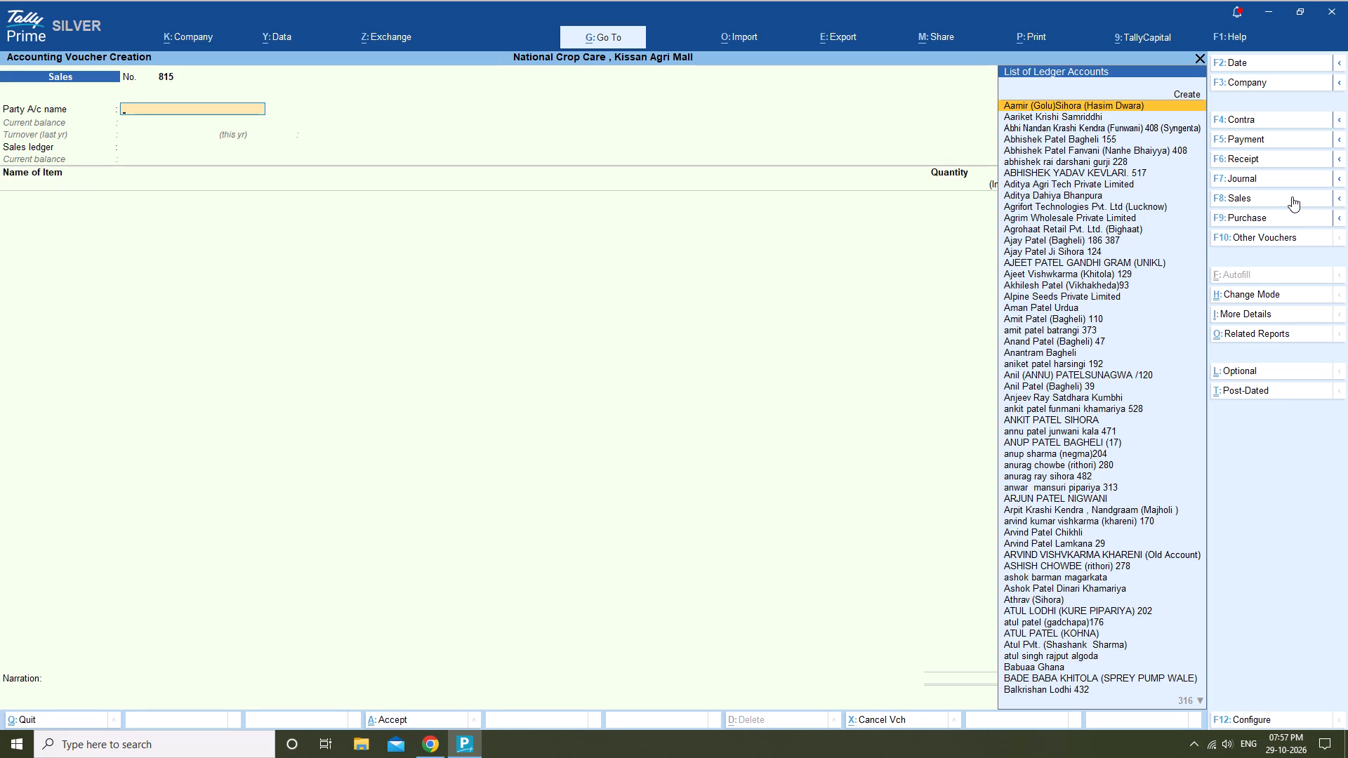
Search the Sales voucher's party accounts for "ayus" and switch to the myBillBook sales invoice to check the customer's name.
{"action": "key", "text": "a"}
{"action": "type", "text": "yus"}
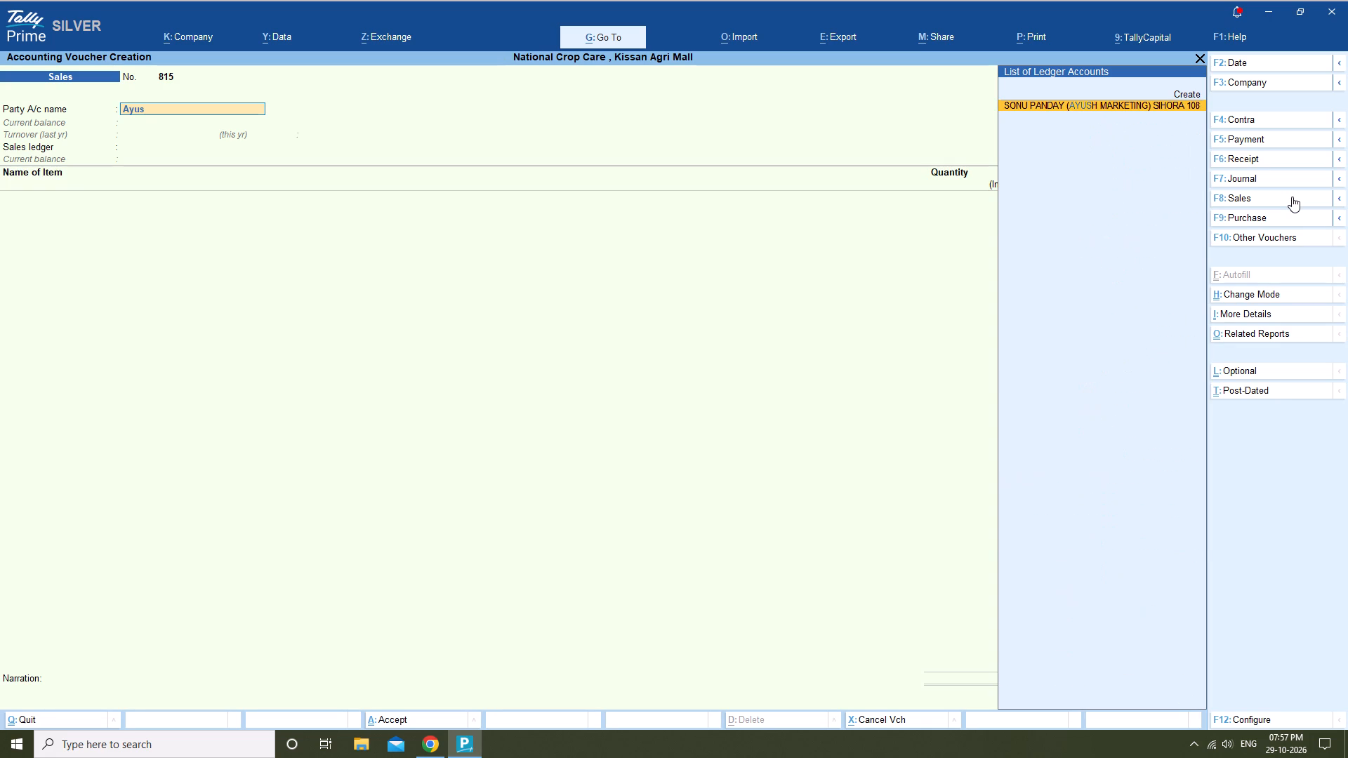
{"action": "key", "text": "alt+Tab"}
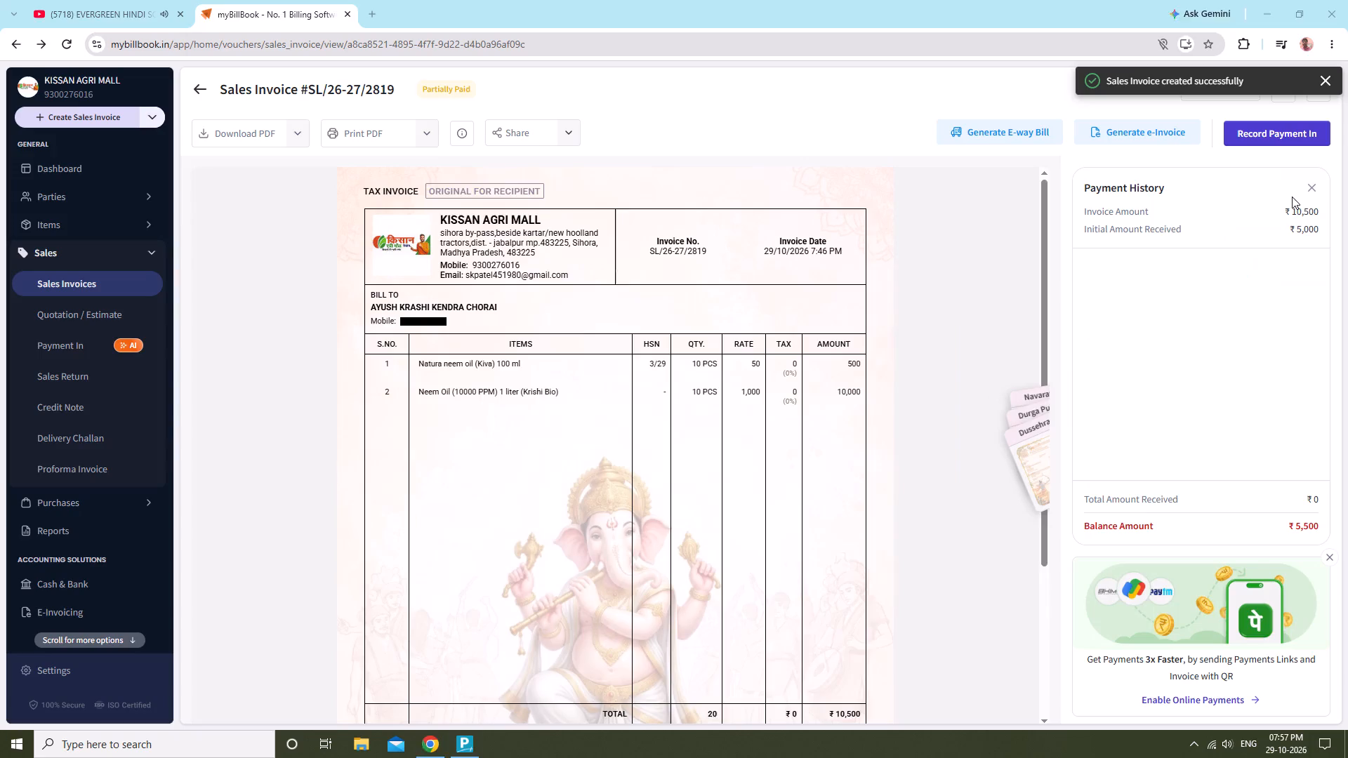
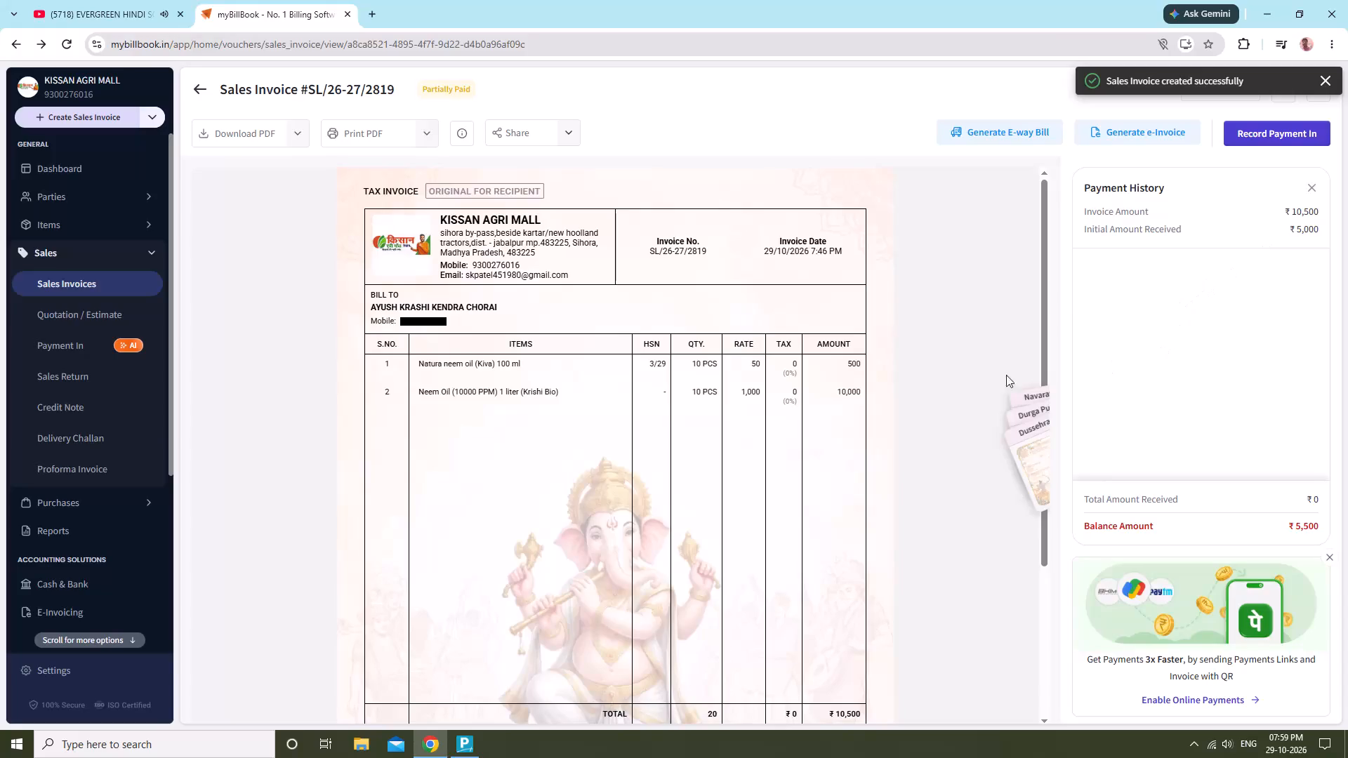
Review sales invoice SL/26-27/2819 down to its totals and go back to the list of sales invoices.
{"action": "scroll", "coordinate": [517, 379], "scroll_direction": "down", "scroll_amount": 3}
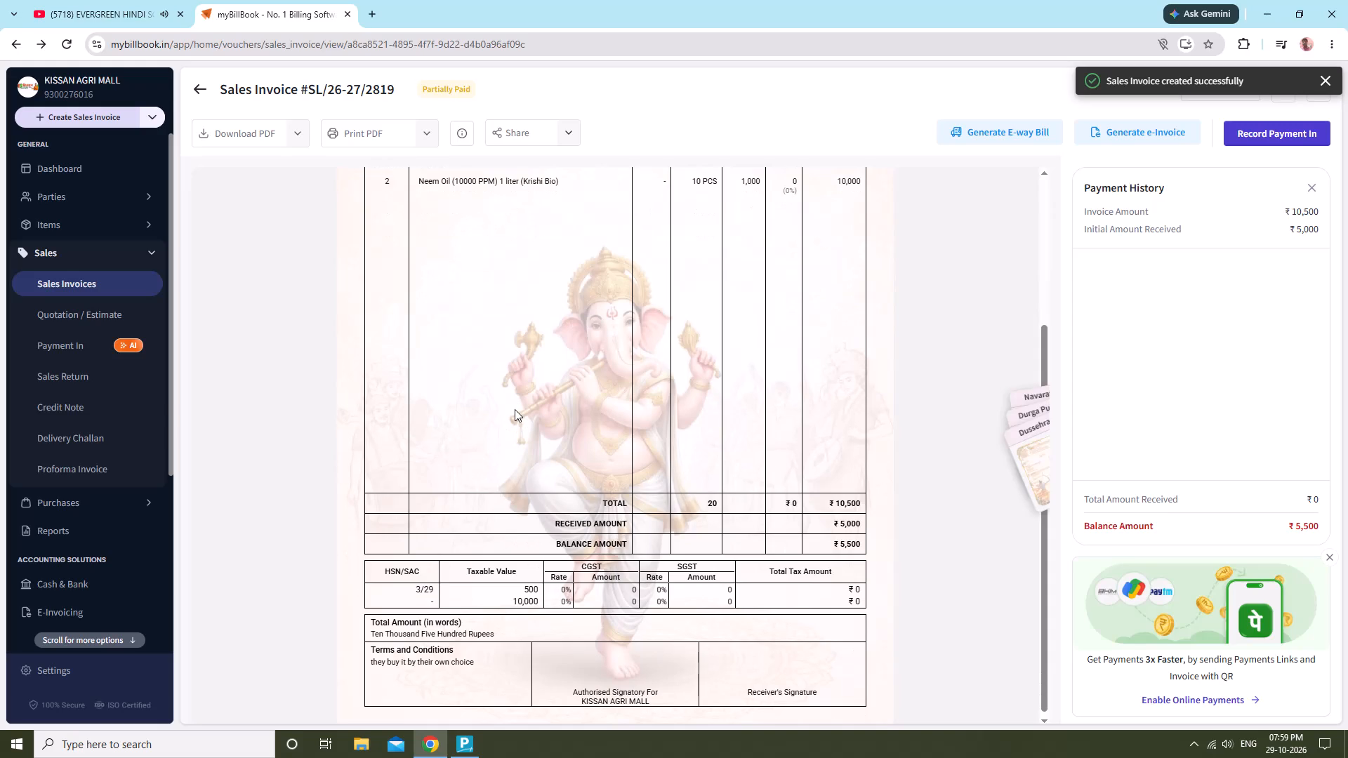
{"action": "left_click", "coordinate": [60, 251]}
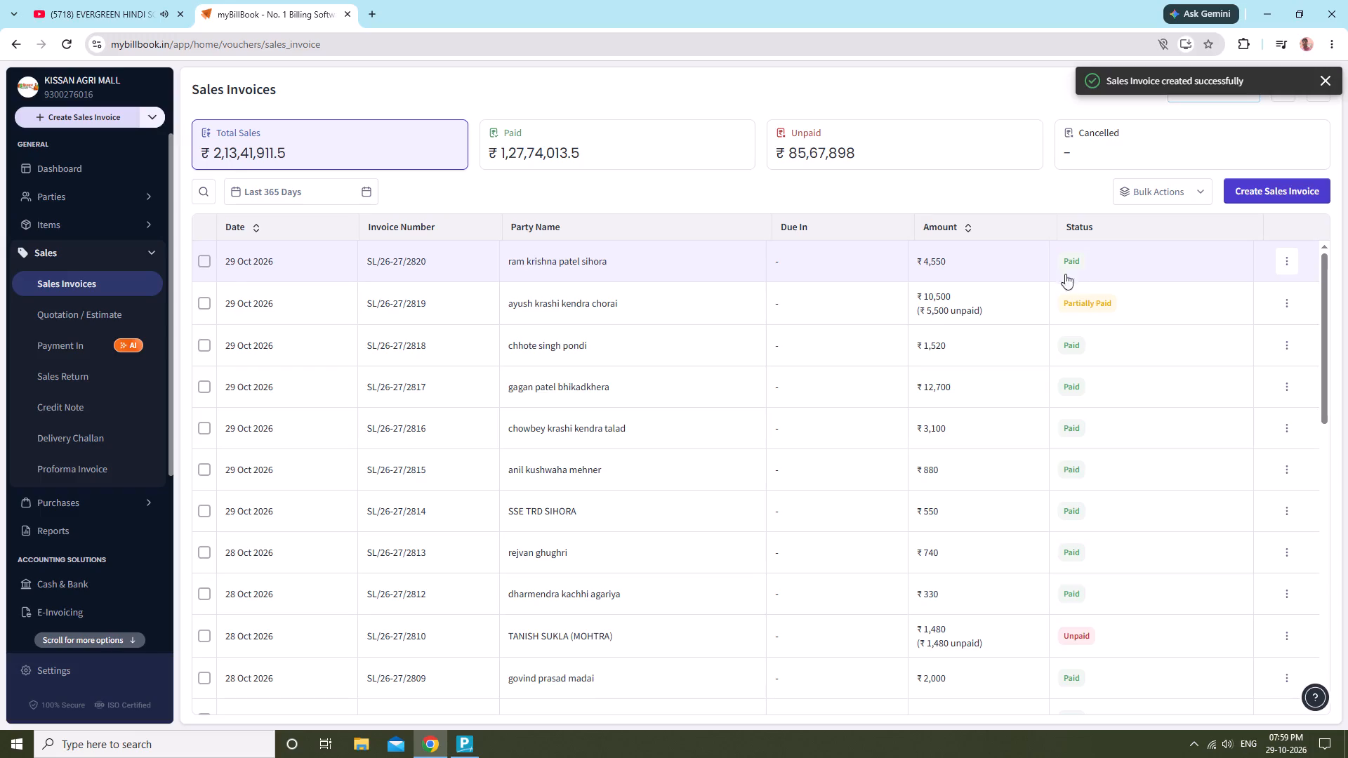
{"action": "left_click", "coordinate": [1017, 299]}
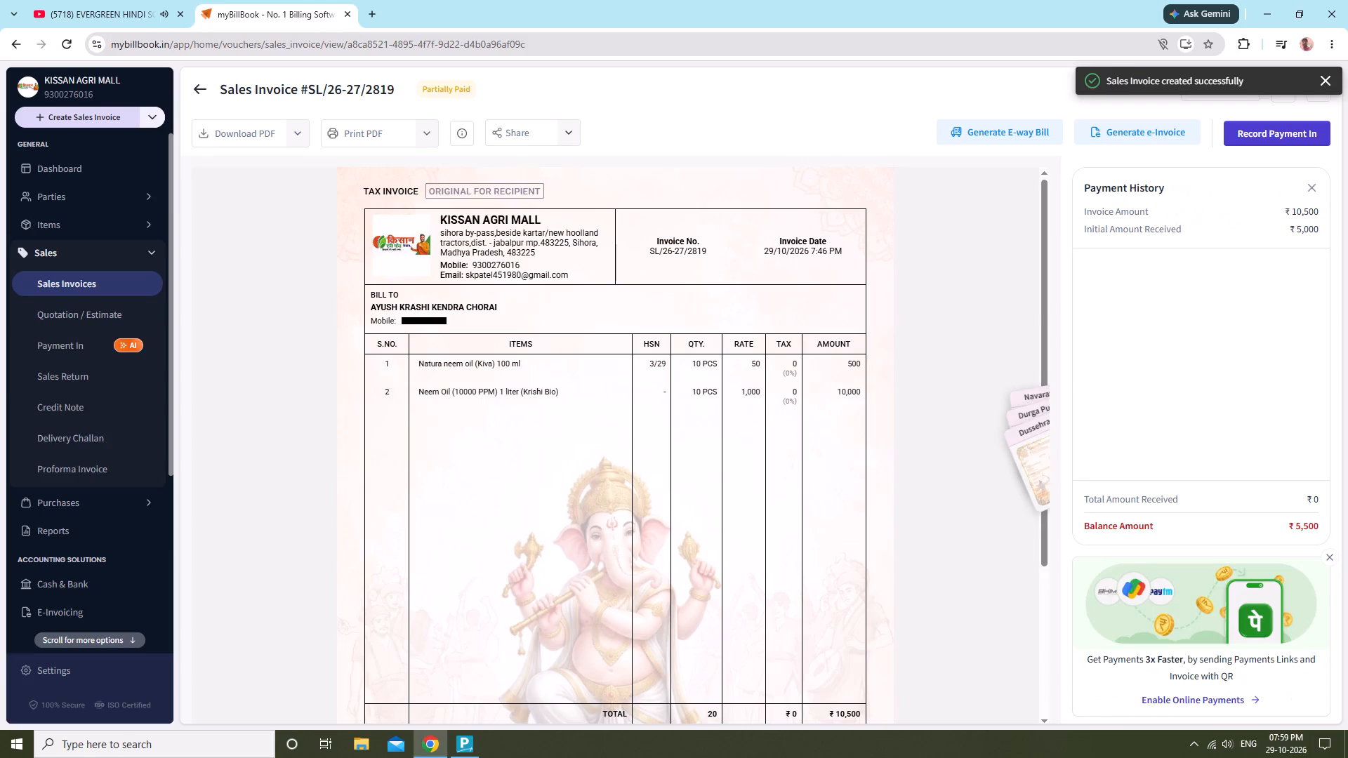
{"action": "scroll", "coordinate": [641, 484], "scroll_direction": "down", "scroll_amount": 3}
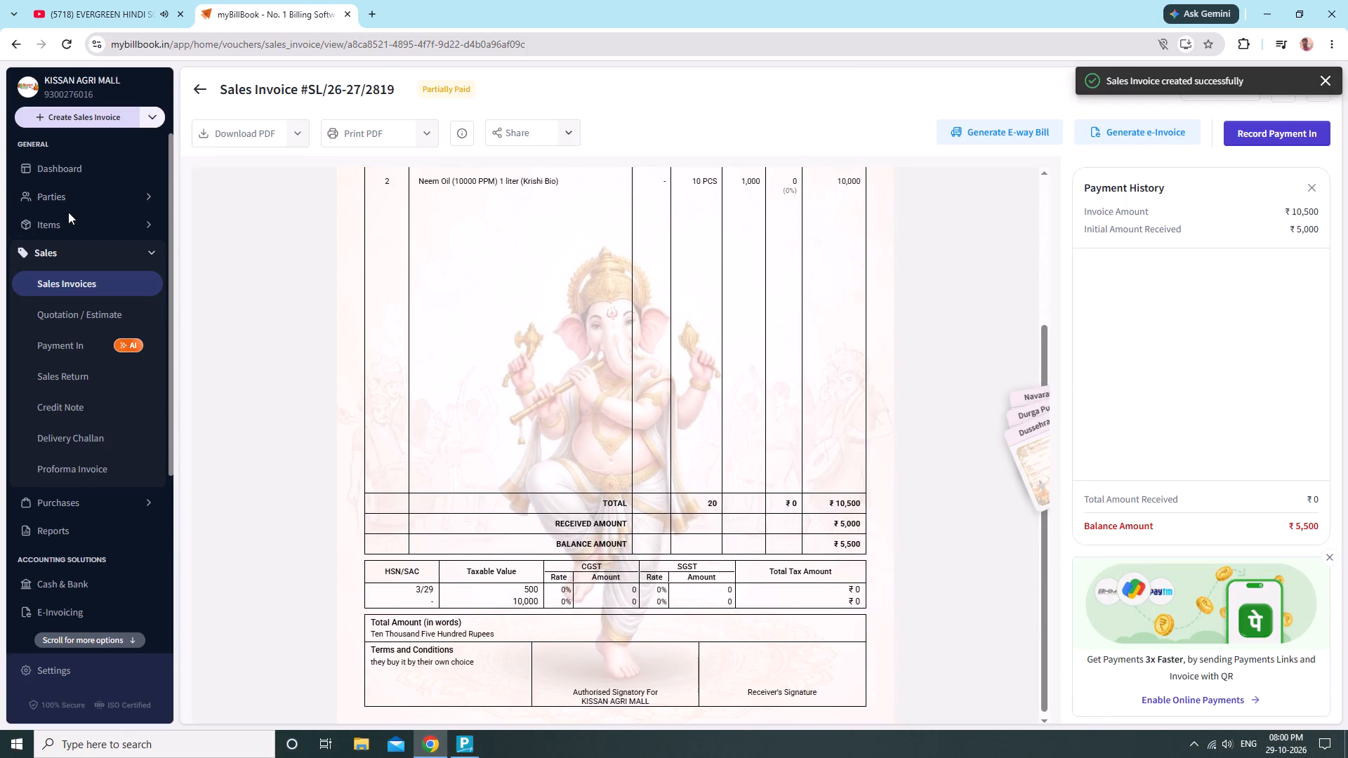
{"action": "left_click", "coordinate": [56, 253]}
{"action": "left_click", "coordinate": [614, 263]}
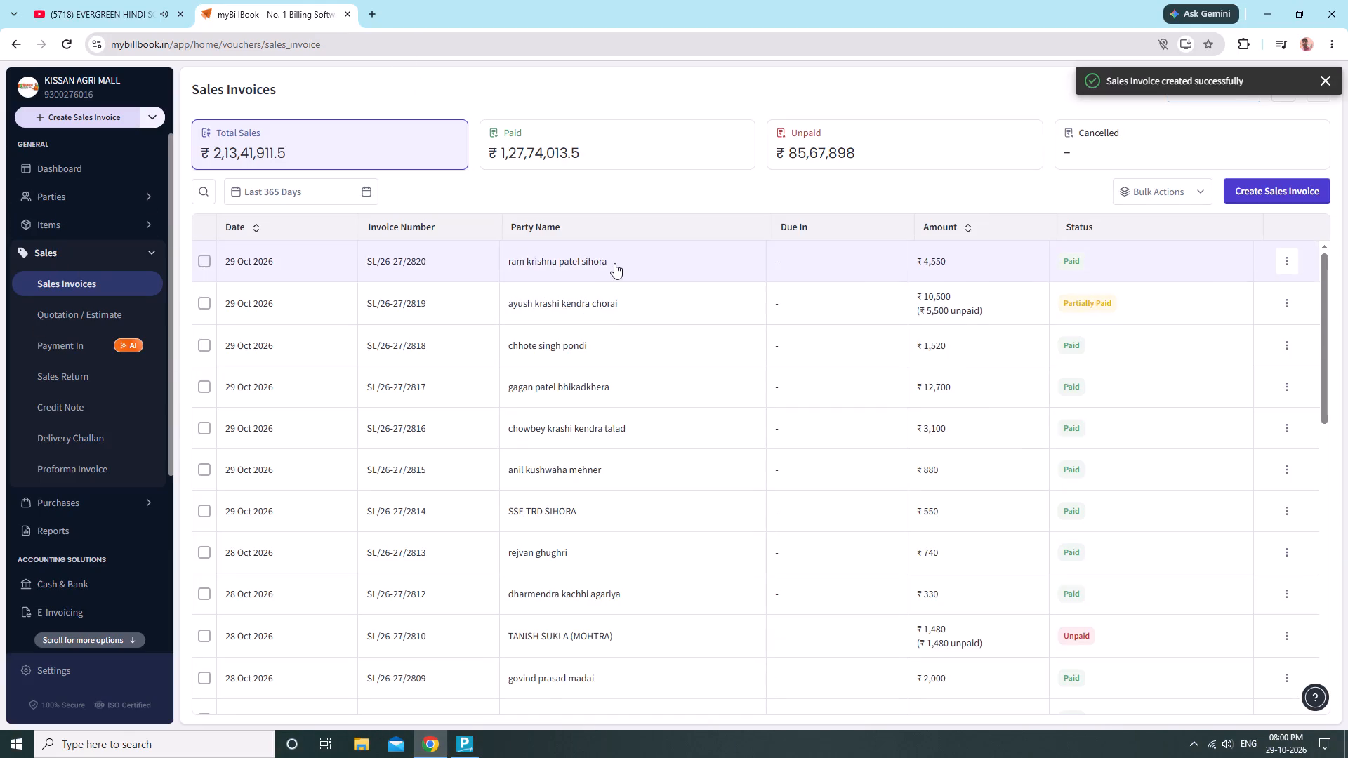
Search the inventory items for "basa".
{"action": "left_click", "coordinate": [70, 229]}
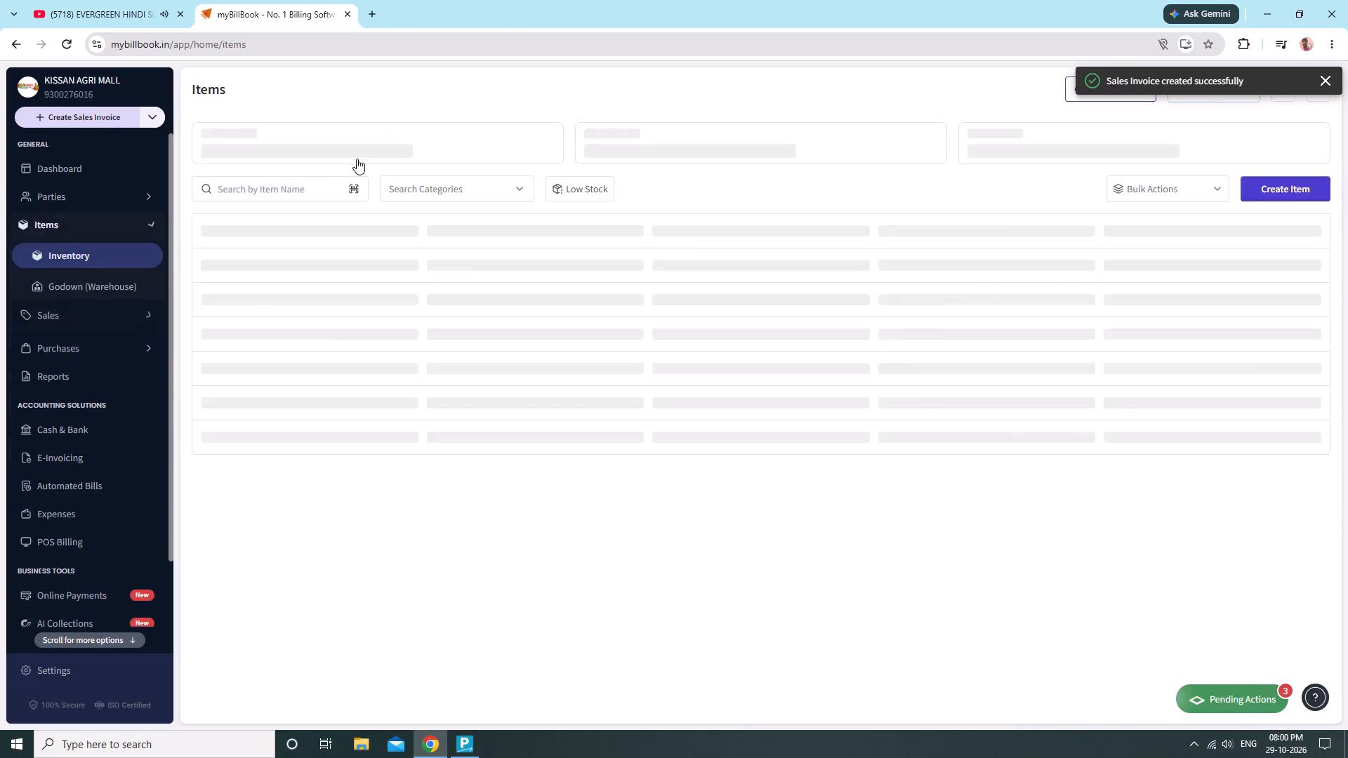
{"action": "left_click", "coordinate": [270, 192]}
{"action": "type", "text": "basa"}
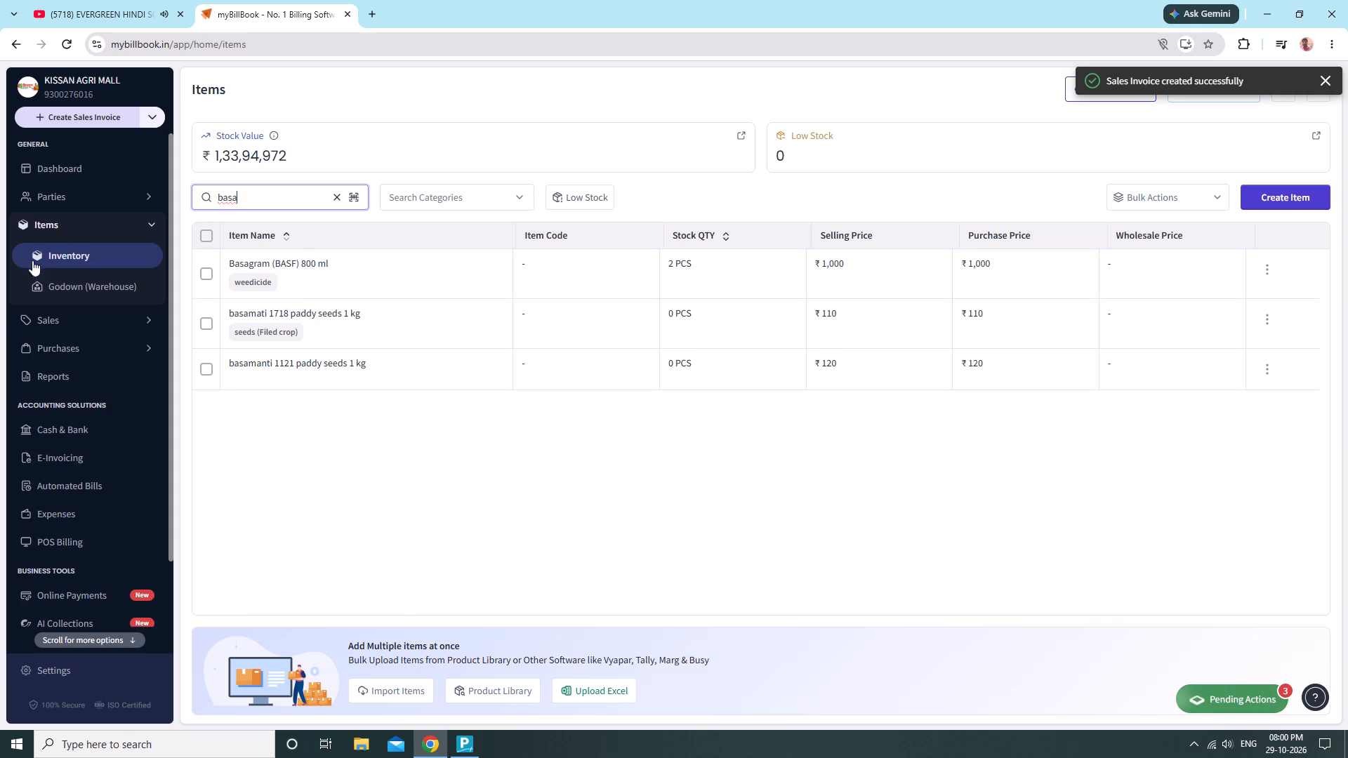
{"action": "left_click", "coordinate": [56, 238]}
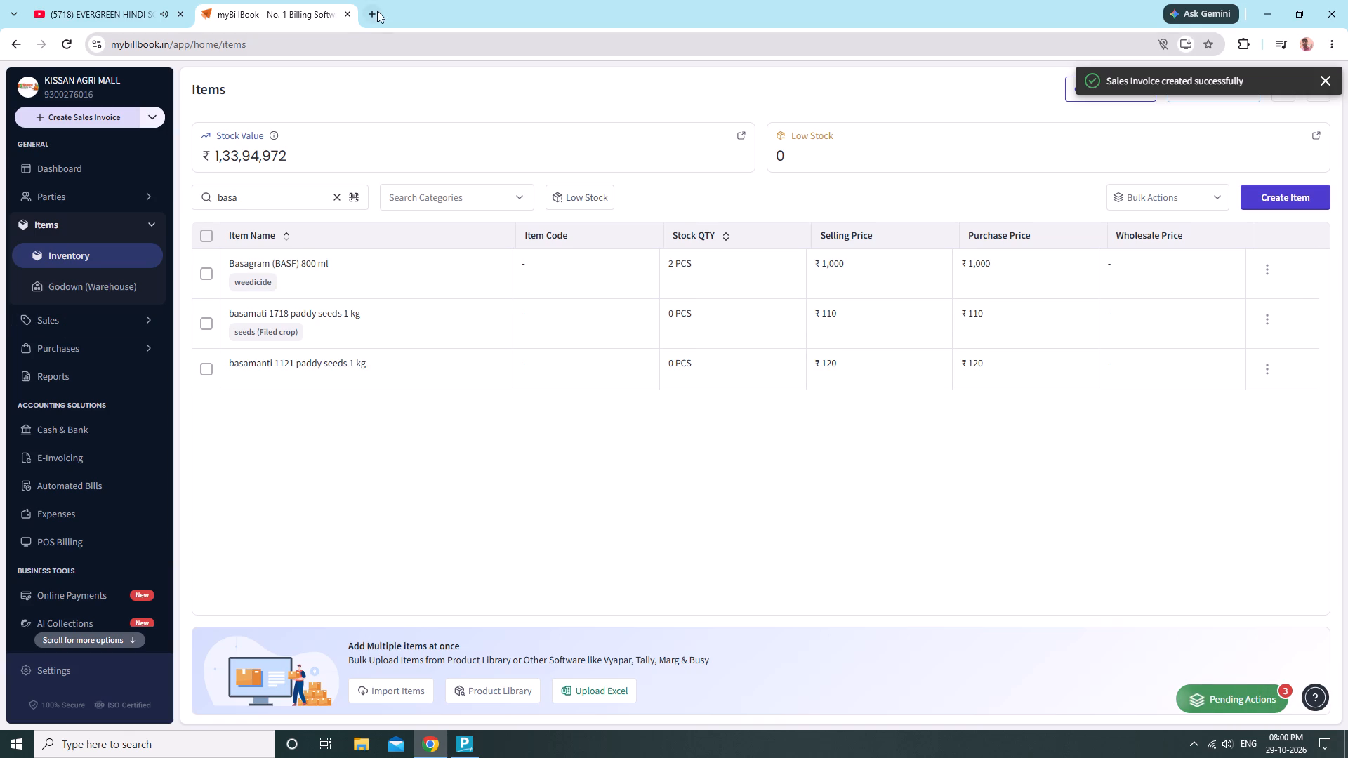
In a new browser tab, open myBillBook, edit sales invoice SL/26-27/2820 and add the item Basagram (BASF) 800 ml.
{"action": "left_click", "coordinate": [362, 14]}
{"action": "left_click", "coordinate": [369, 13]}
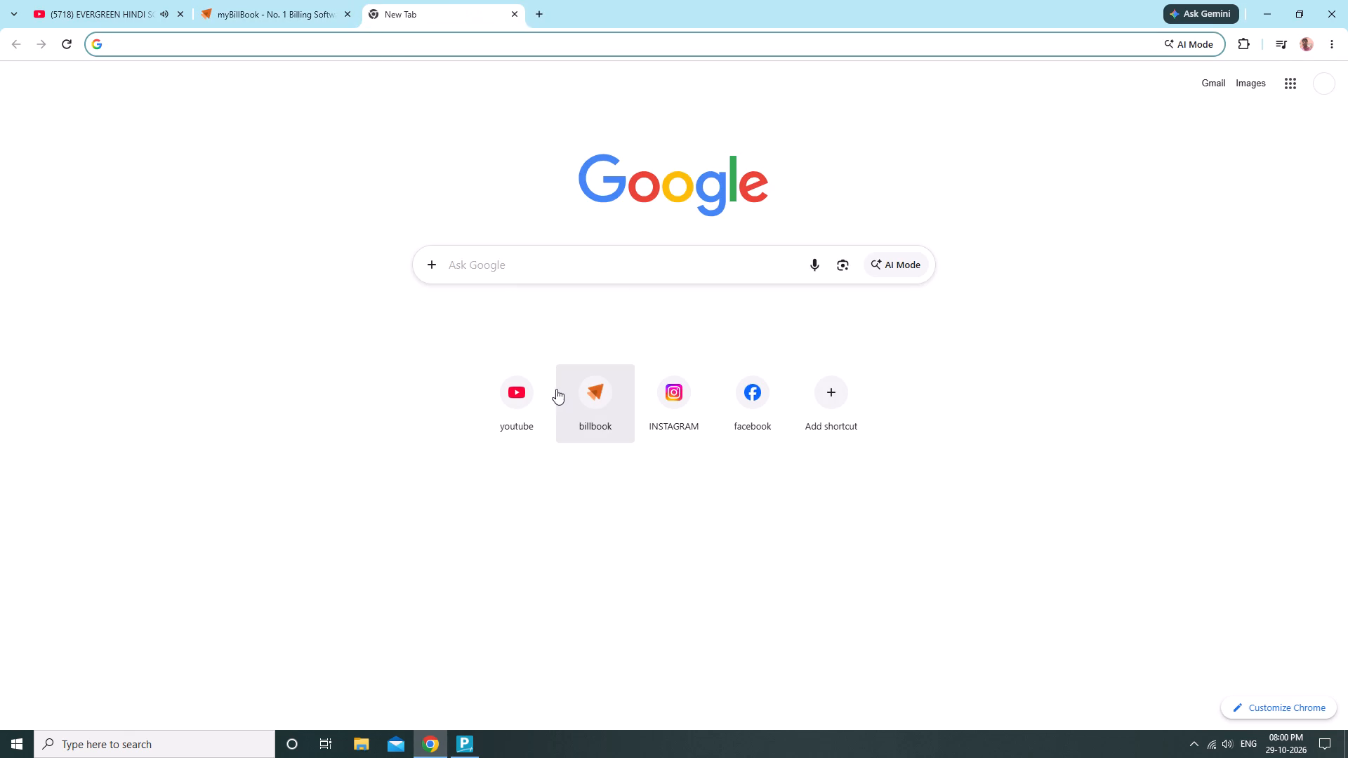
{"action": "double_click", "coordinate": [562, 395]}
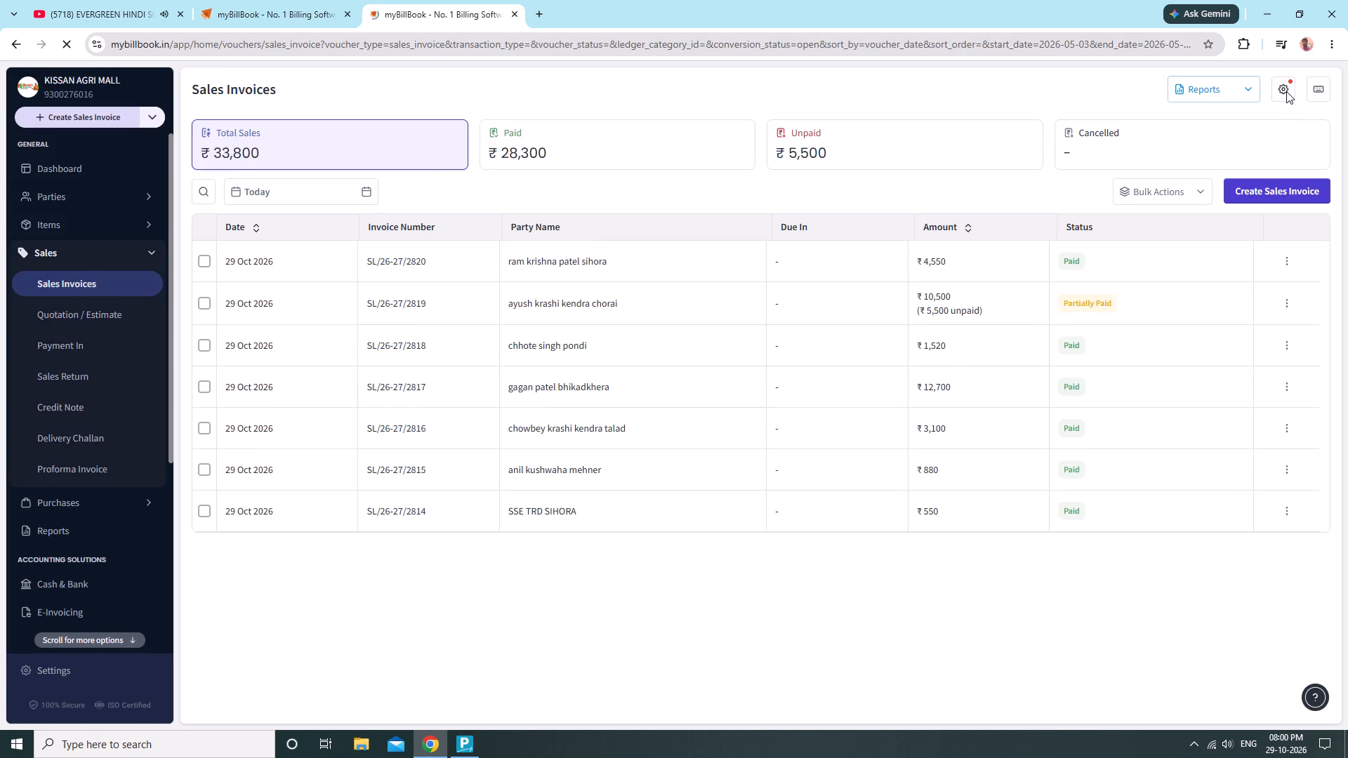
{"action": "left_click", "coordinate": [1280, 261]}
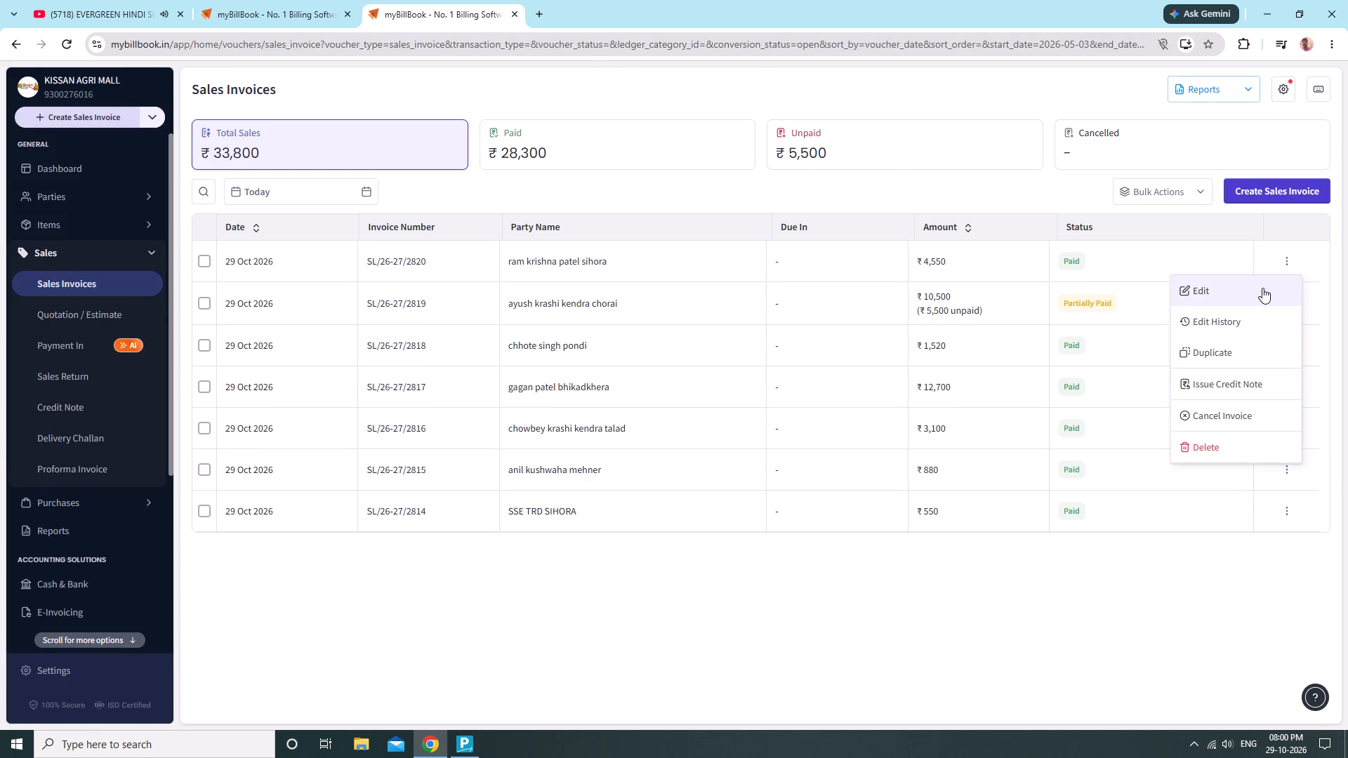
{"action": "left_click", "coordinate": [1262, 288]}
{"action": "scroll", "coordinate": [928, 364], "scroll_direction": "down", "scroll_amount": 3}
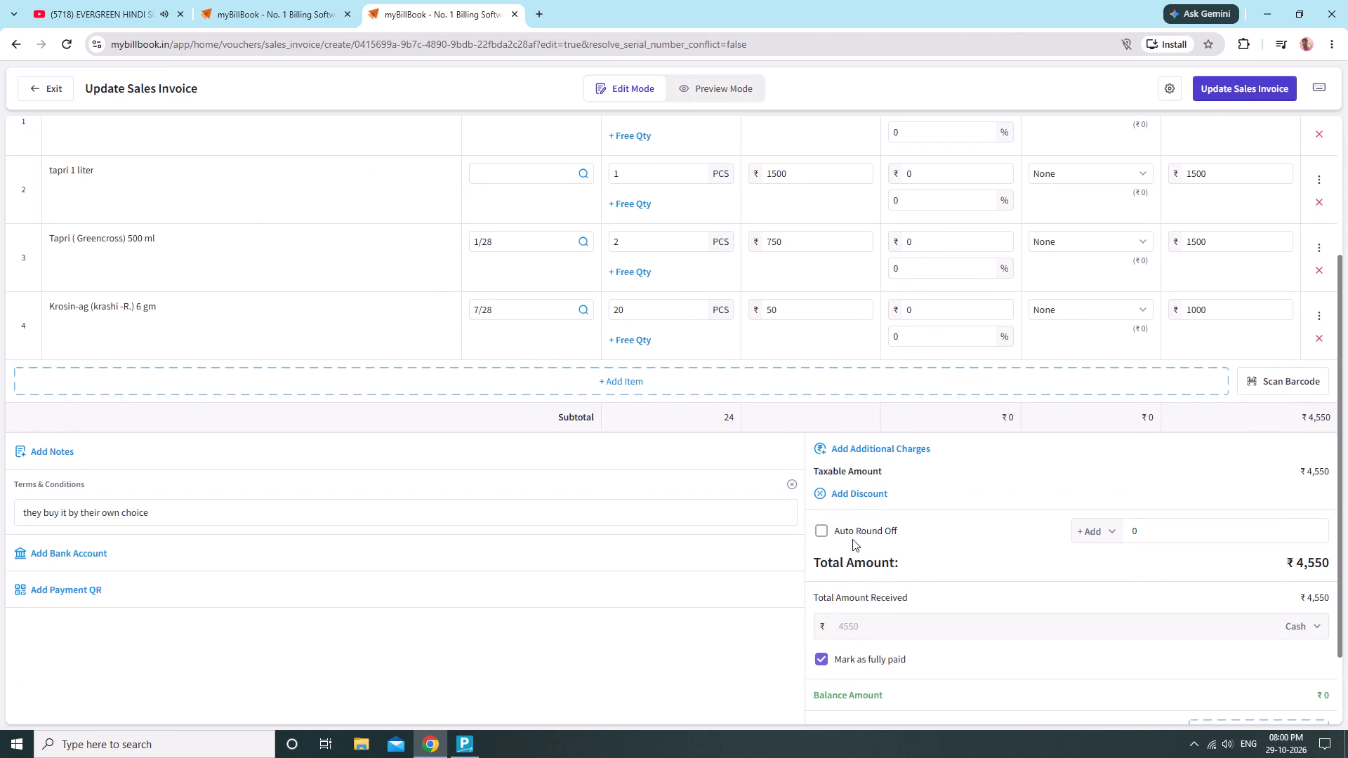
{"action": "left_click", "coordinate": [579, 366]}
{"action": "left_click", "coordinate": [588, 376]}
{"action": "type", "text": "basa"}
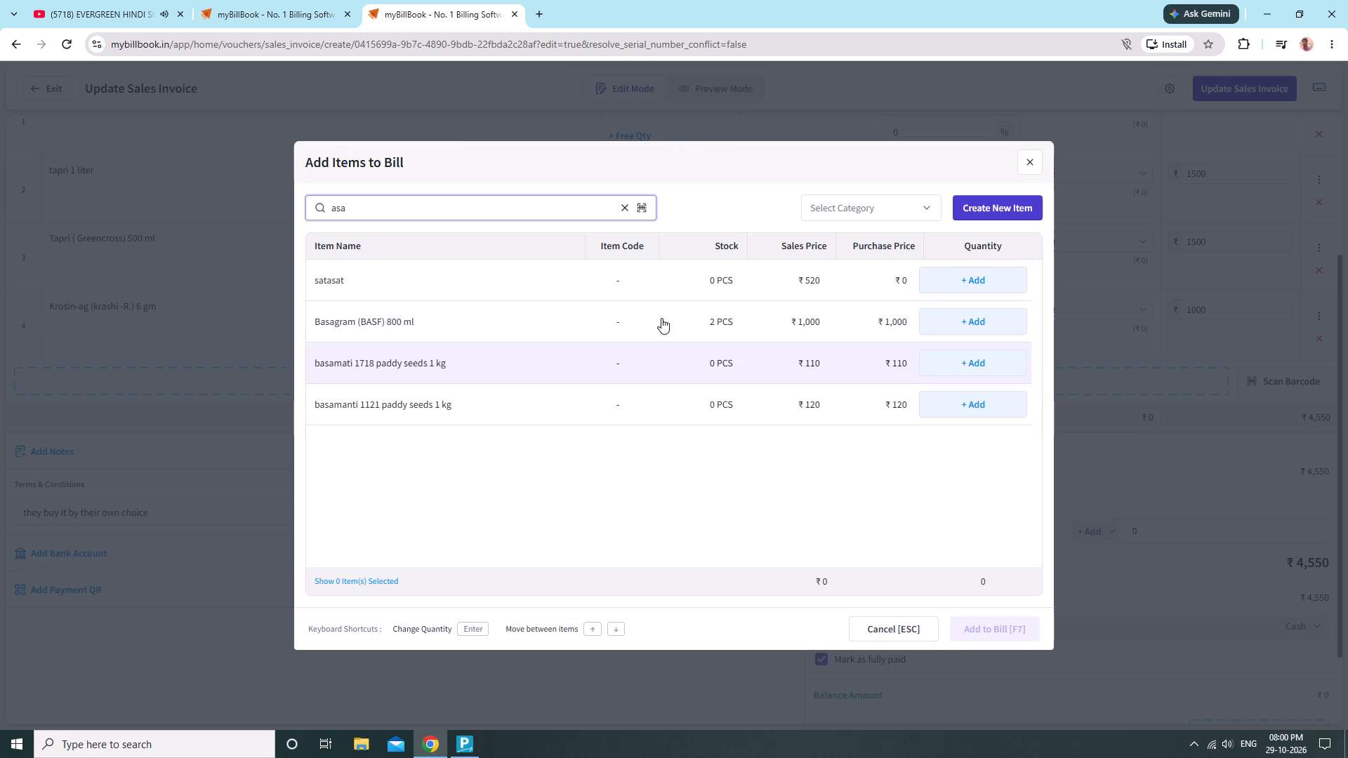
{"action": "left_click", "coordinate": [956, 326]}
{"action": "left_click", "coordinate": [987, 623]}
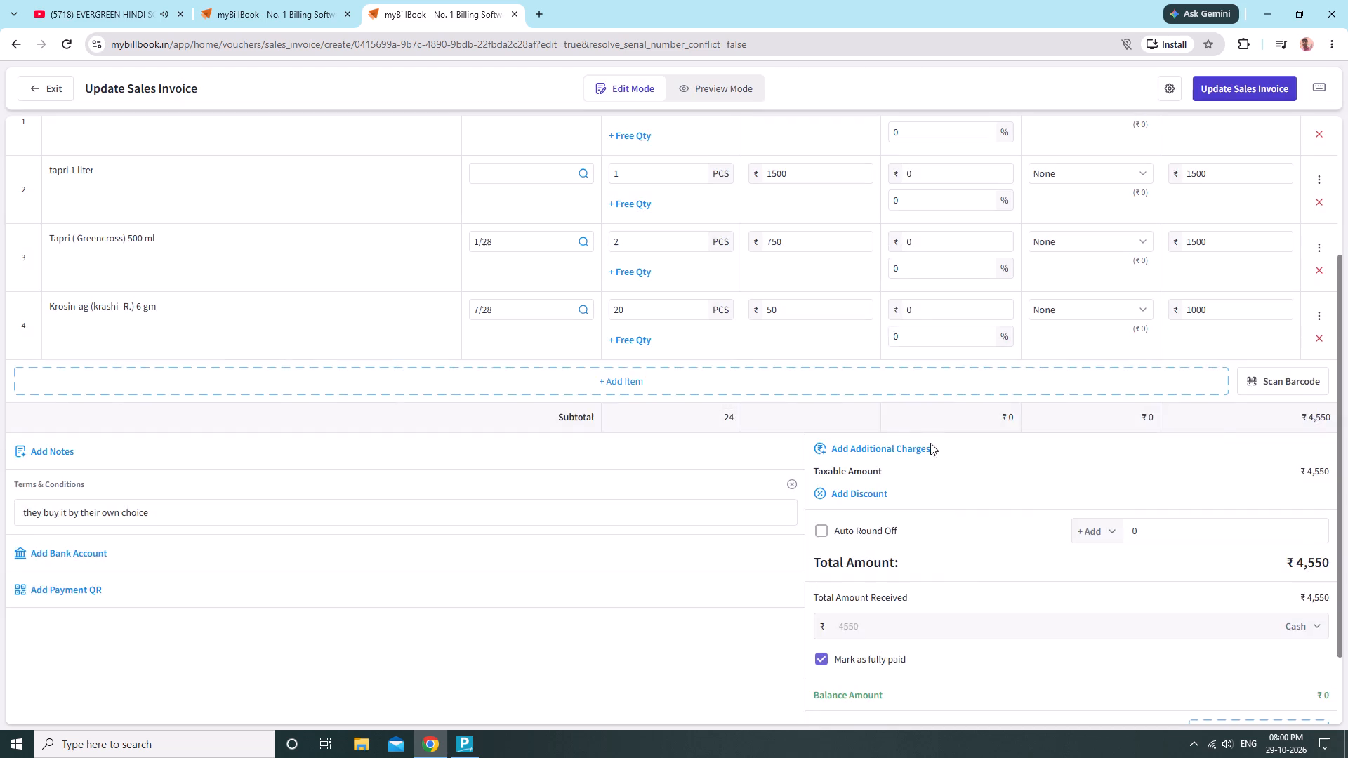
Set the Basagram (BASF) 800 ml price to 1050 and save the updated sales invoice.
{"action": "left_click", "coordinate": [805, 381]}
{"action": "key", "text": "BackSpace"}
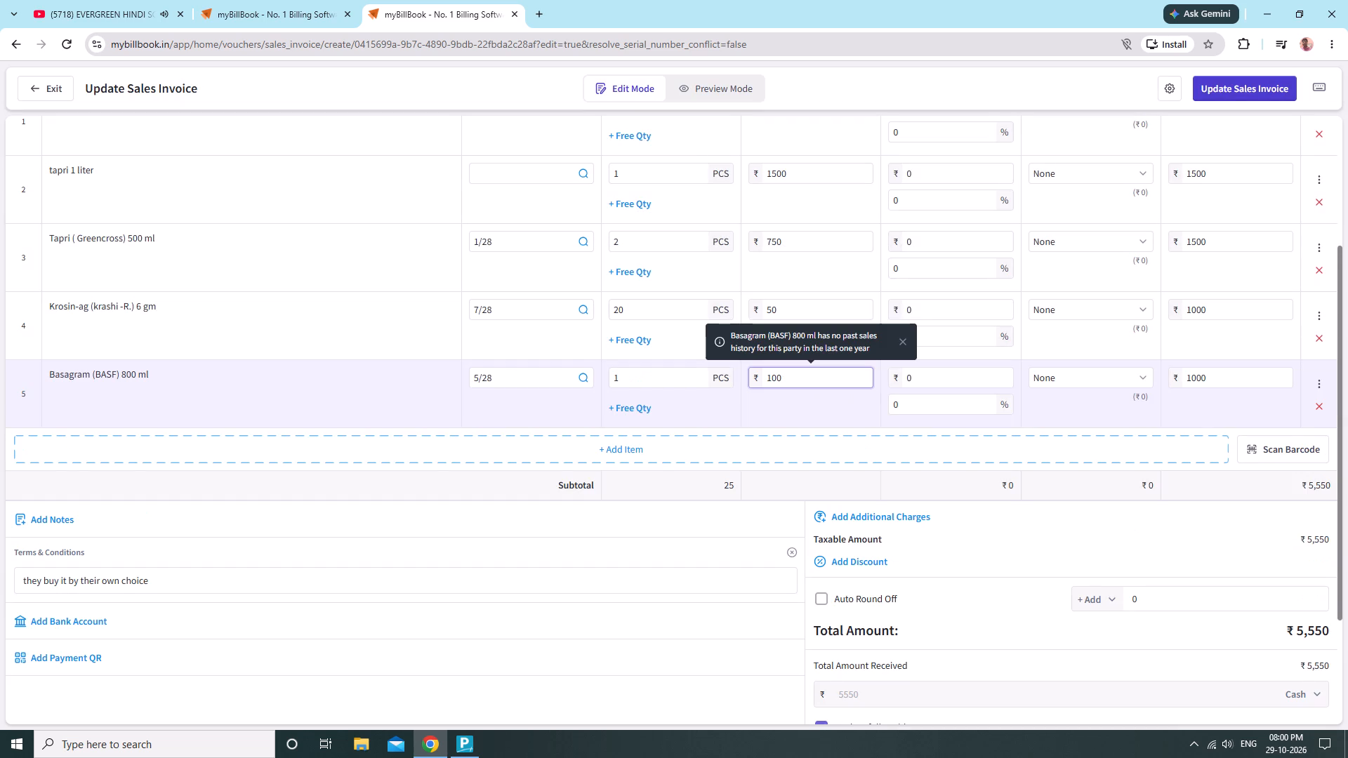
{"action": "key", "text": "BackSpace"}
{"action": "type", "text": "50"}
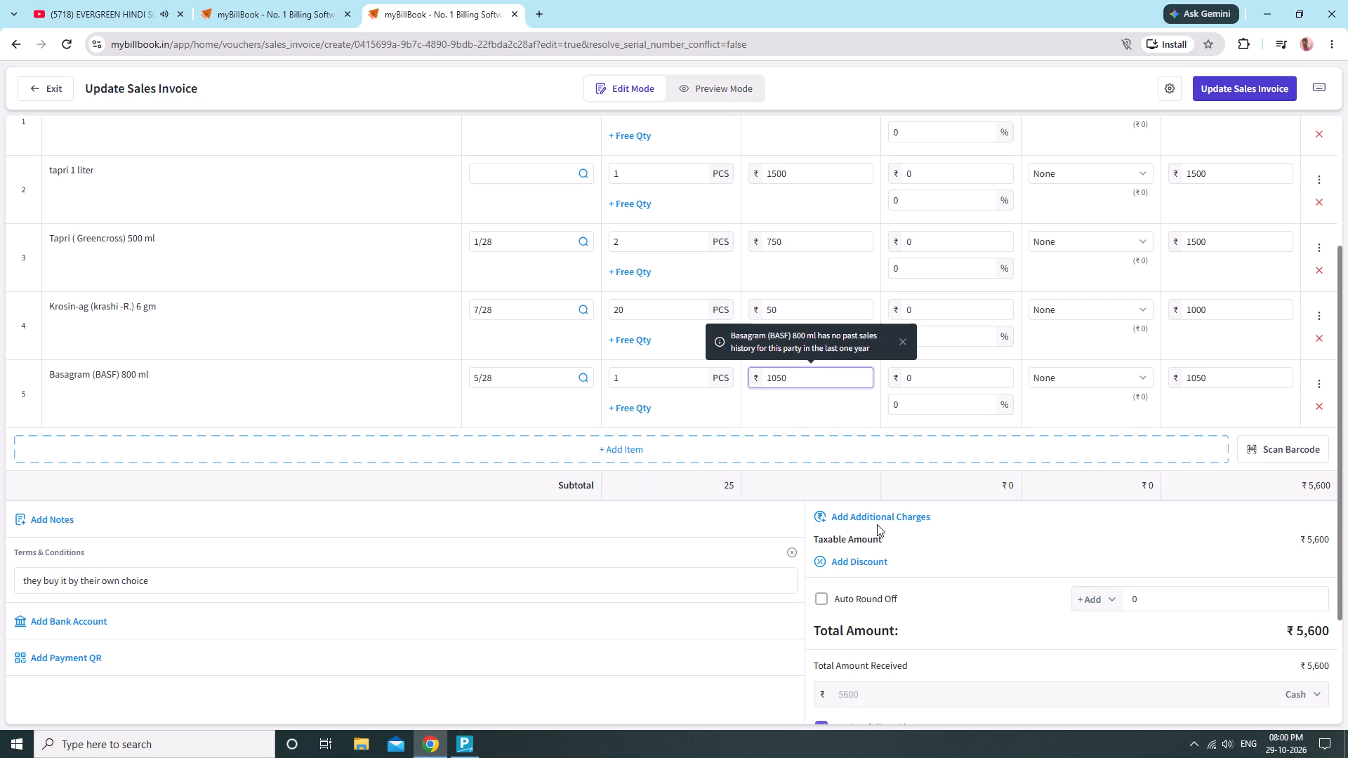
{"action": "left_click", "coordinate": [1267, 92]}
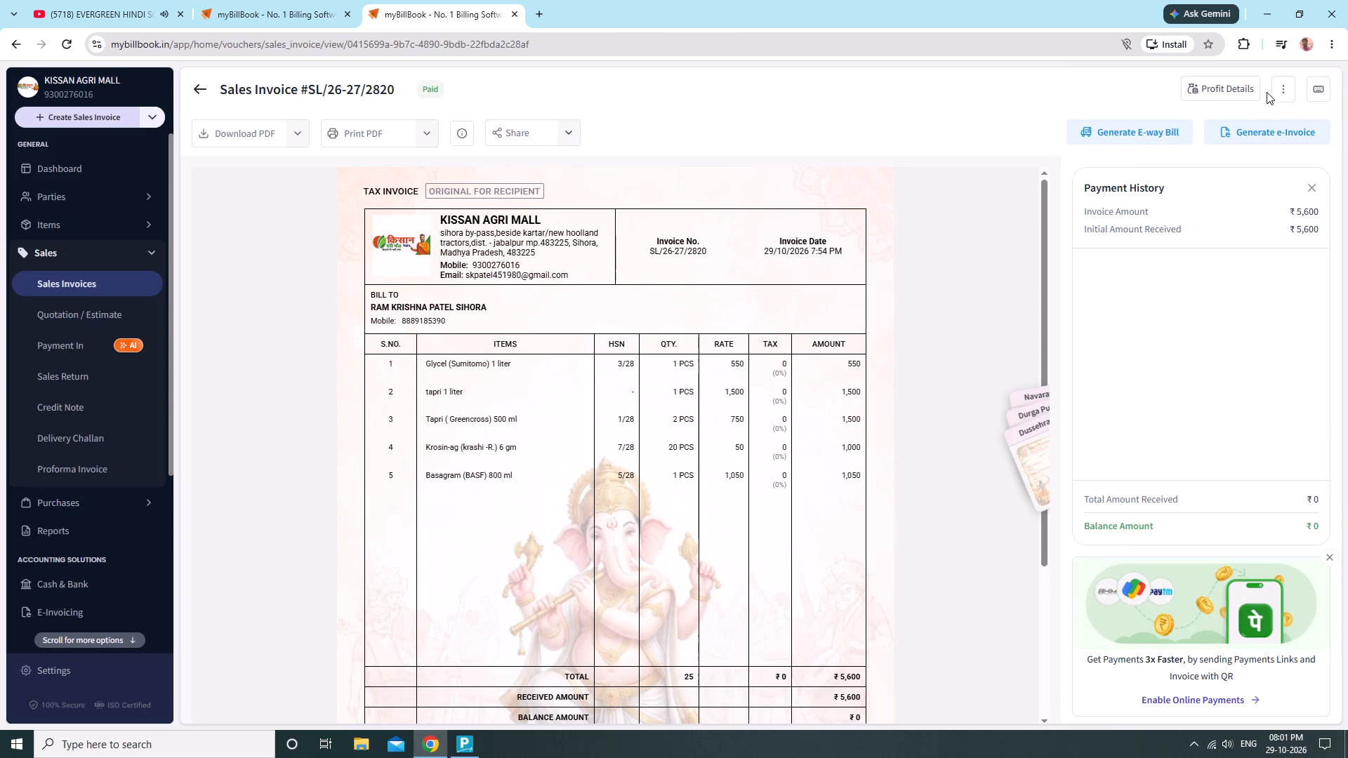
Switch to TallyPrime and start a new party ledger from the Sales voucher, named Ayush Krashi Kendra Chorai.
{"action": "key", "text": "alt+Tab"}
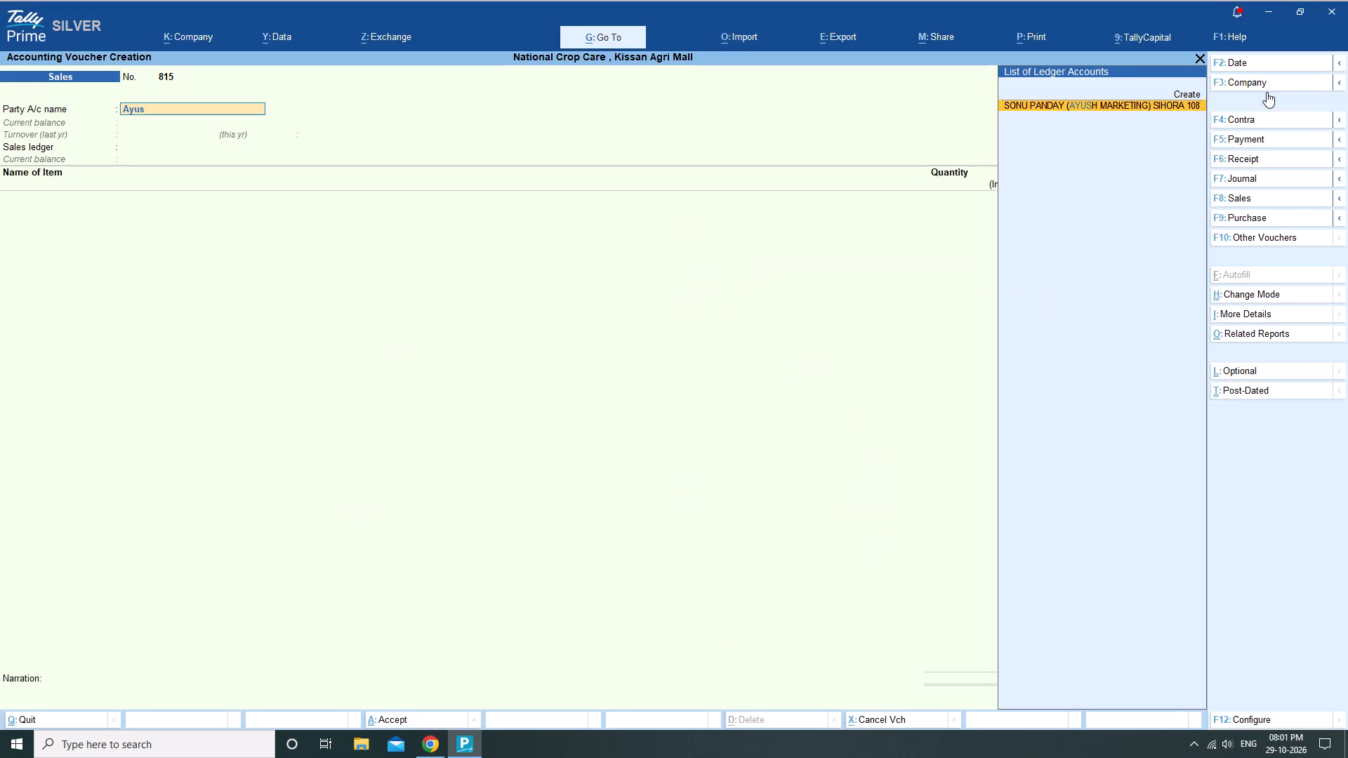
{"action": "key", "text": "alt+c"}
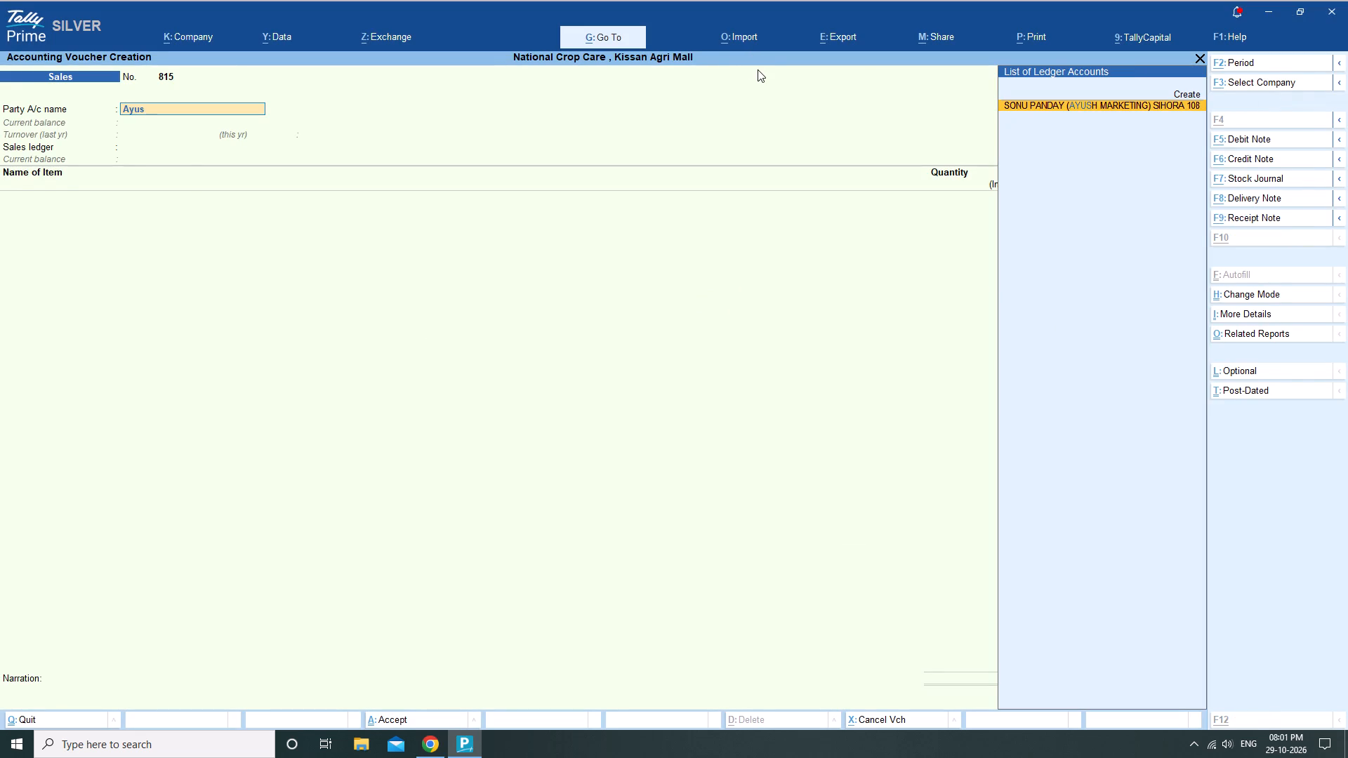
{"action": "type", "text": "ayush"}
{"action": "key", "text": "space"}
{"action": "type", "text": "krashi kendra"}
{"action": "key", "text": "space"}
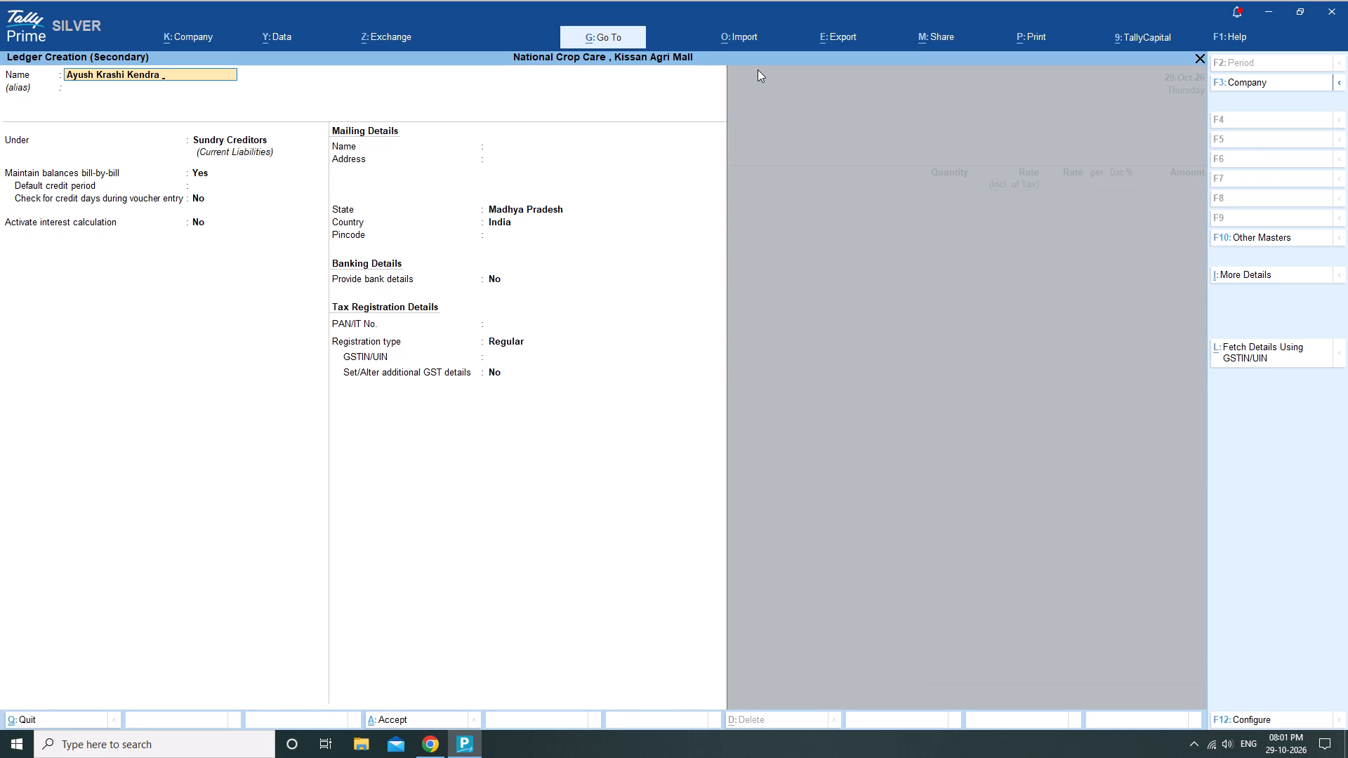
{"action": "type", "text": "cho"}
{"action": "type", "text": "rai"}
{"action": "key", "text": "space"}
Place the new ledger under Sundry Debtors and keep the default bill-by-bill, credit and interest settings and mailing name.
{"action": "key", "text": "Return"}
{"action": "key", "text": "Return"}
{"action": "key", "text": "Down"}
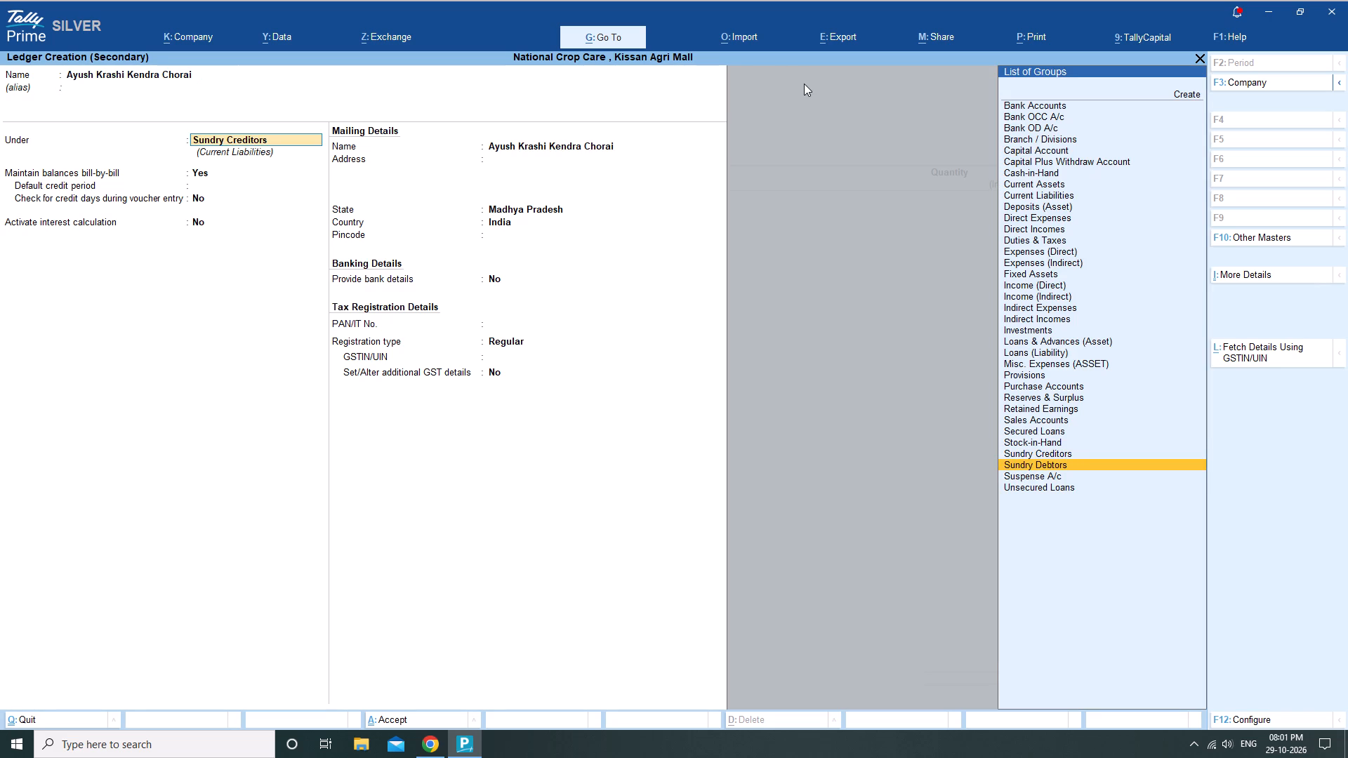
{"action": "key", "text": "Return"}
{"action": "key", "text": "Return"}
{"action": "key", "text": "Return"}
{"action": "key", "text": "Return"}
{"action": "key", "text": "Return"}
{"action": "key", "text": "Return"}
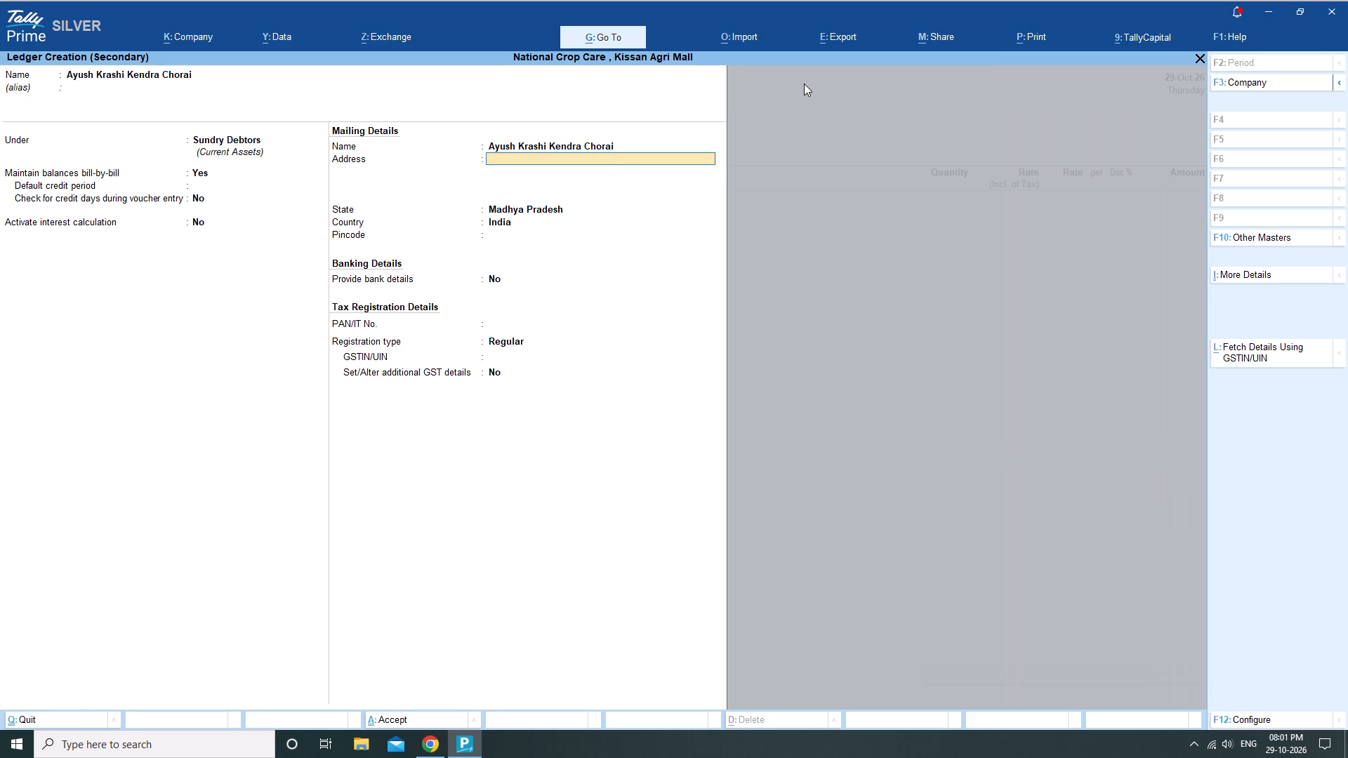
Switch to myBillBook, check sales invoice SL/26-27/2820 and print one black-and-white copy on the HP Smart Tank 530 printer.
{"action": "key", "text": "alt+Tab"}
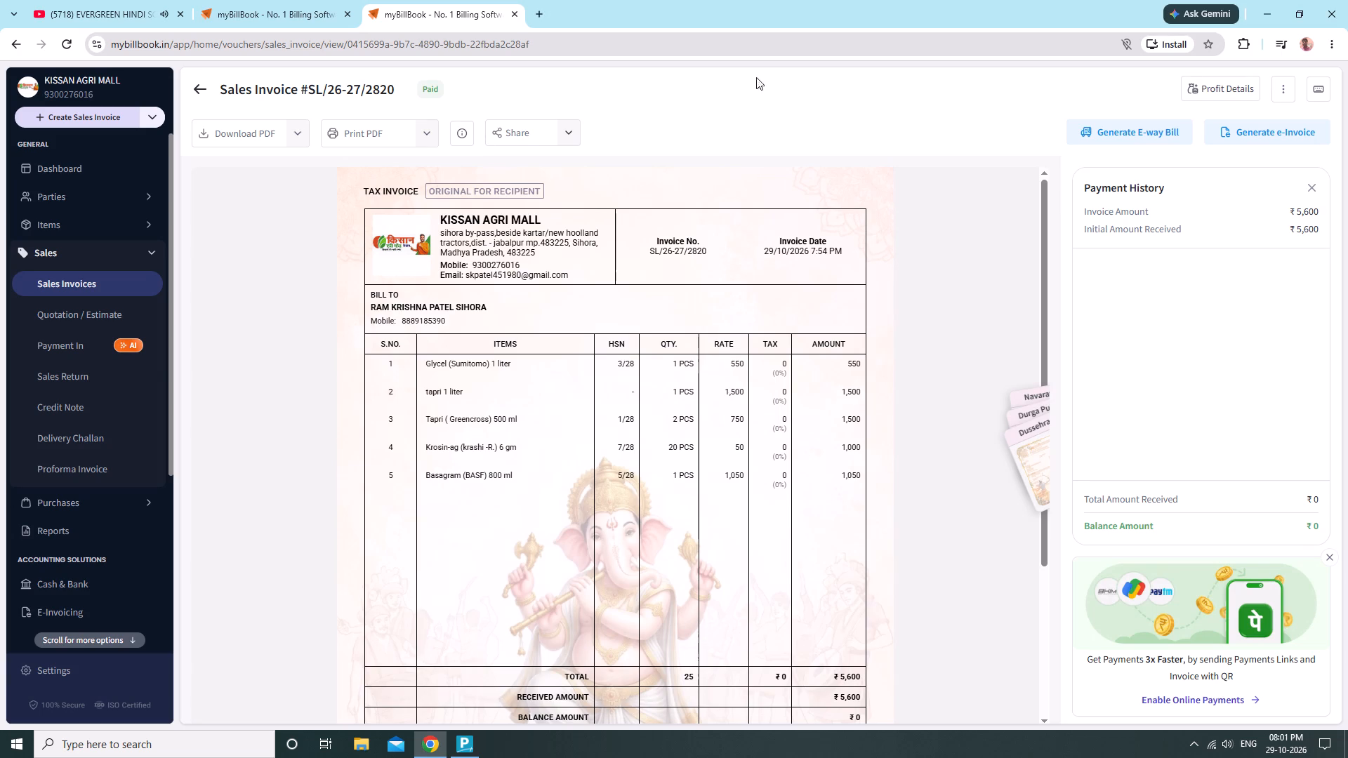
{"action": "scroll", "coordinate": [688, 374], "scroll_direction": "down", "scroll_amount": 2}
{"action": "scroll", "coordinate": [663, 446], "scroll_direction": "down", "scroll_amount": 4}
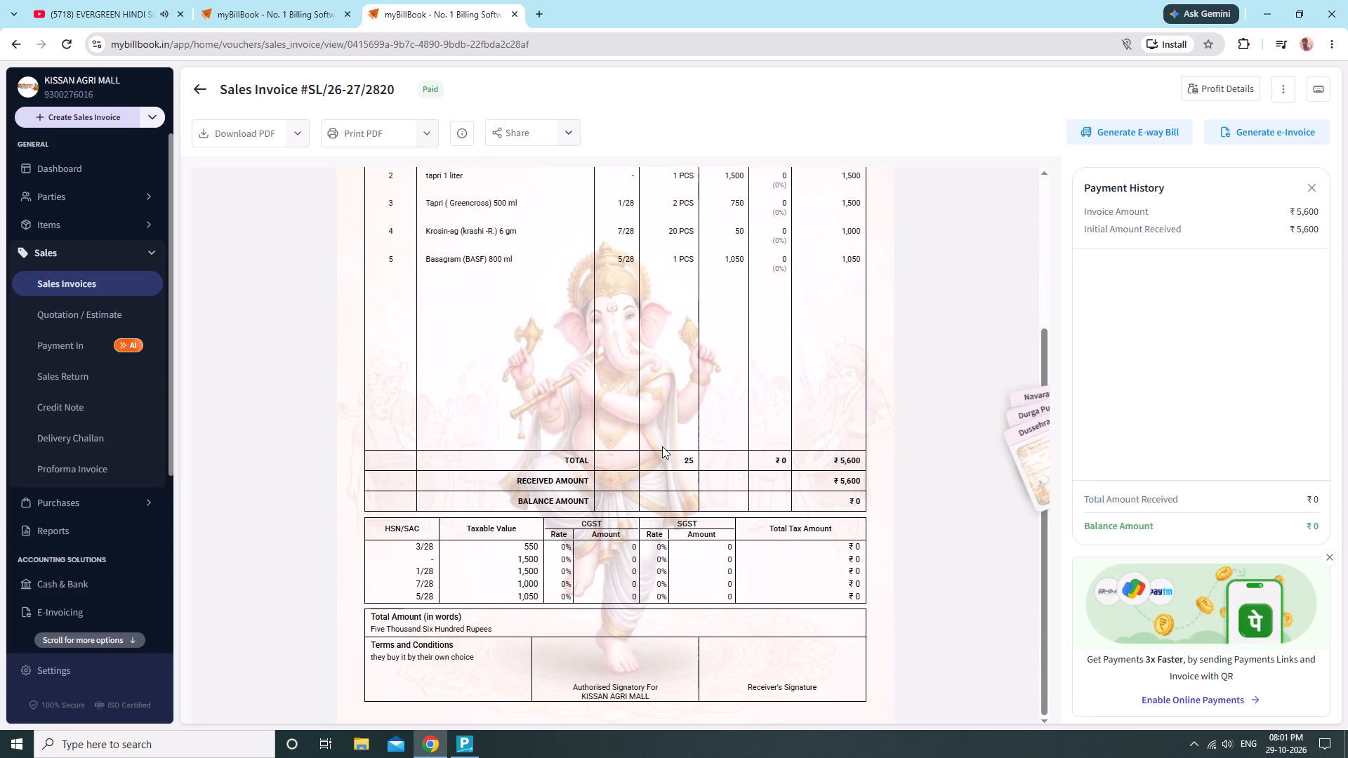
{"action": "scroll", "coordinate": [662, 446], "scroll_direction": "down", "scroll_amount": 5}
{"action": "left_click", "coordinate": [351, 139]}
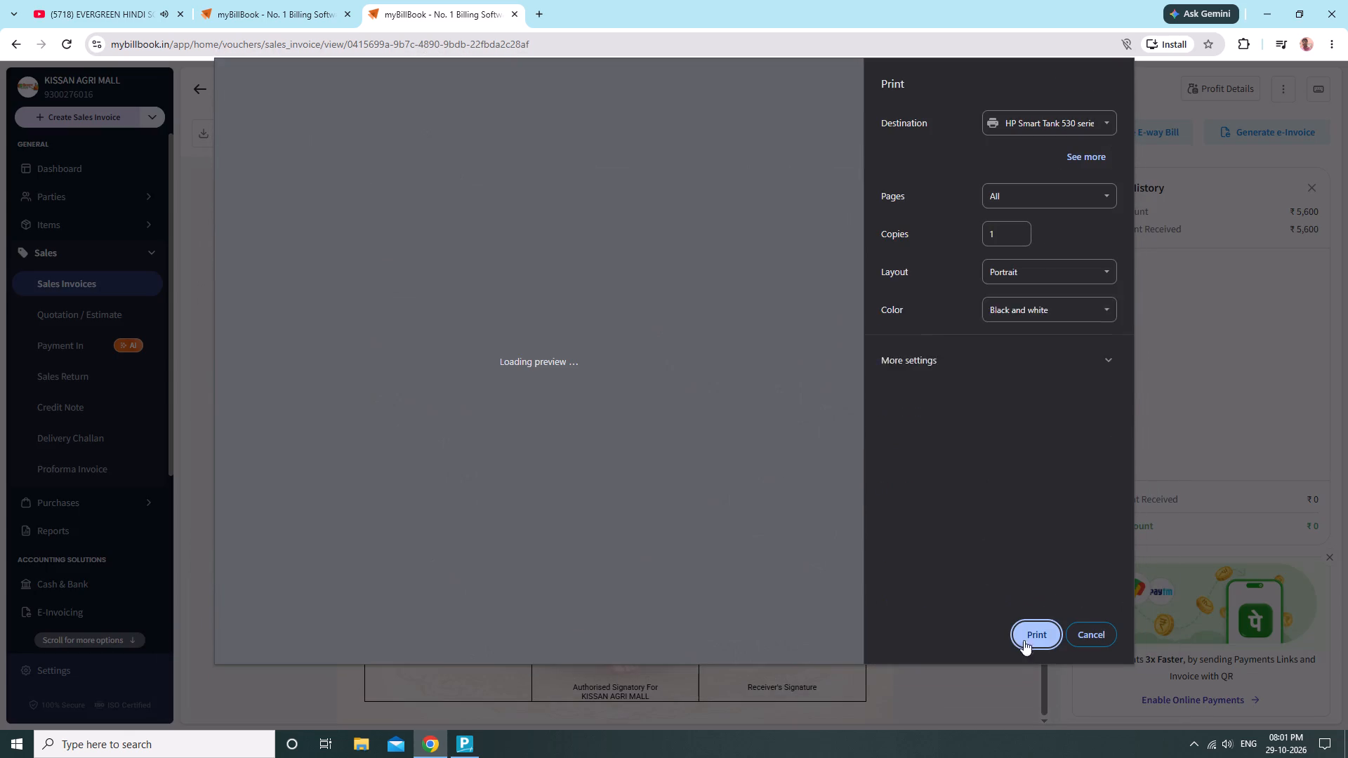
{"action": "left_click", "coordinate": [1032, 631]}
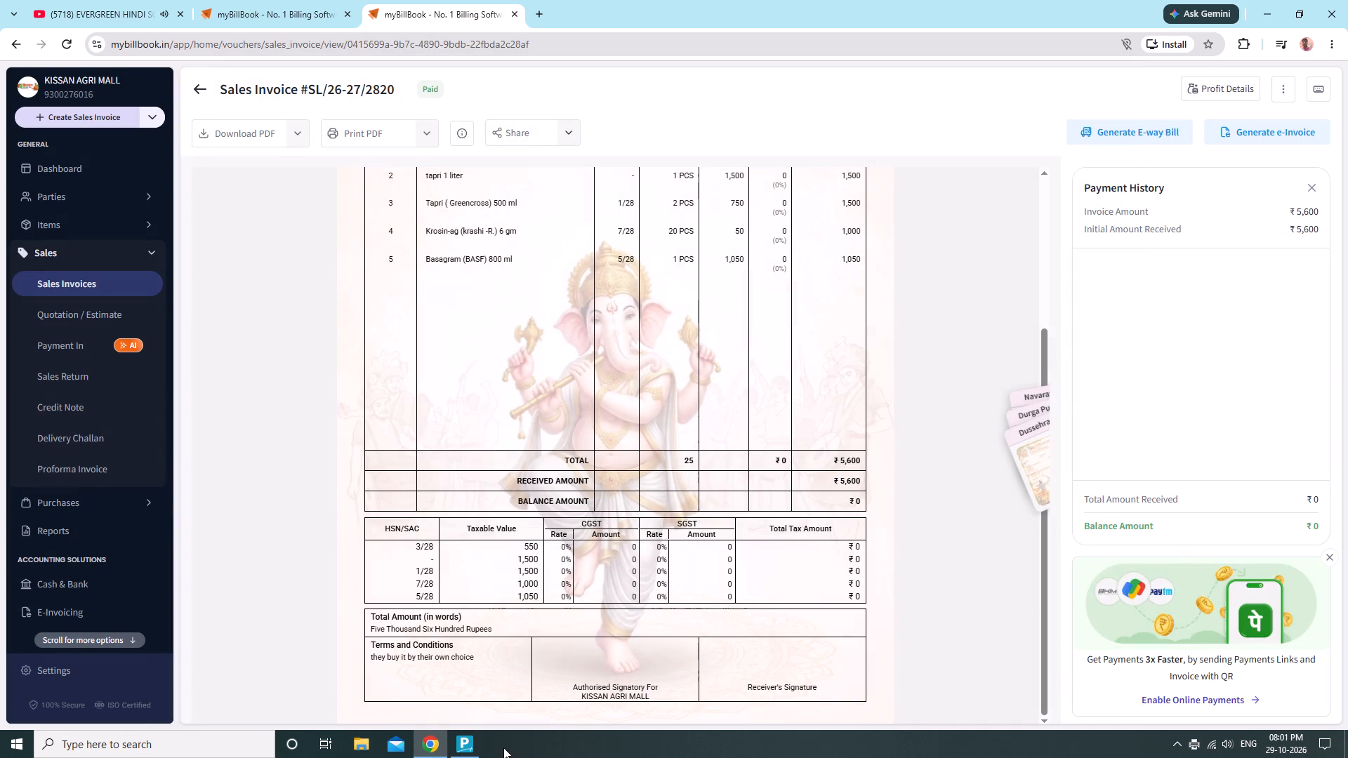
Back in TallyPrime, enter the customer's mobile number as the ledger's address and save the ledger with the remaining defaults.
{"action": "left_click", "coordinate": [475, 746]}
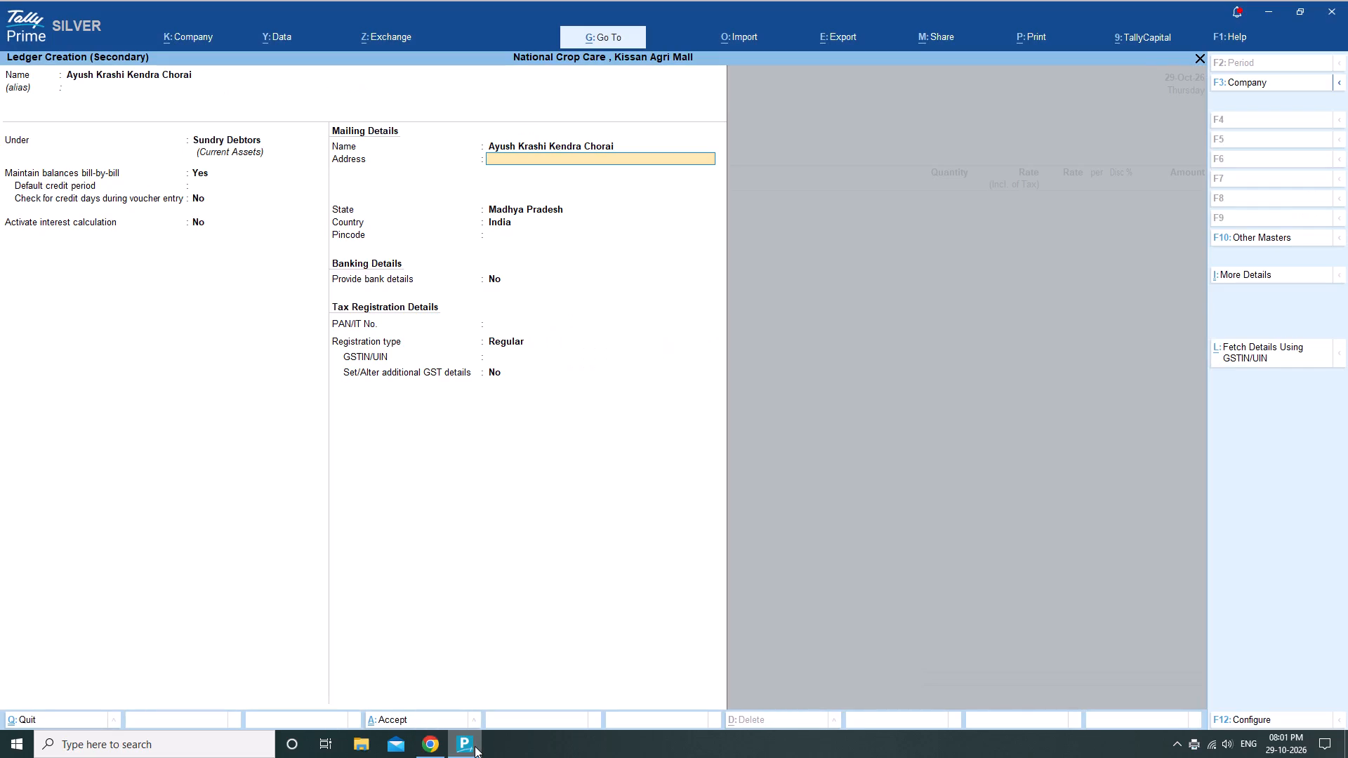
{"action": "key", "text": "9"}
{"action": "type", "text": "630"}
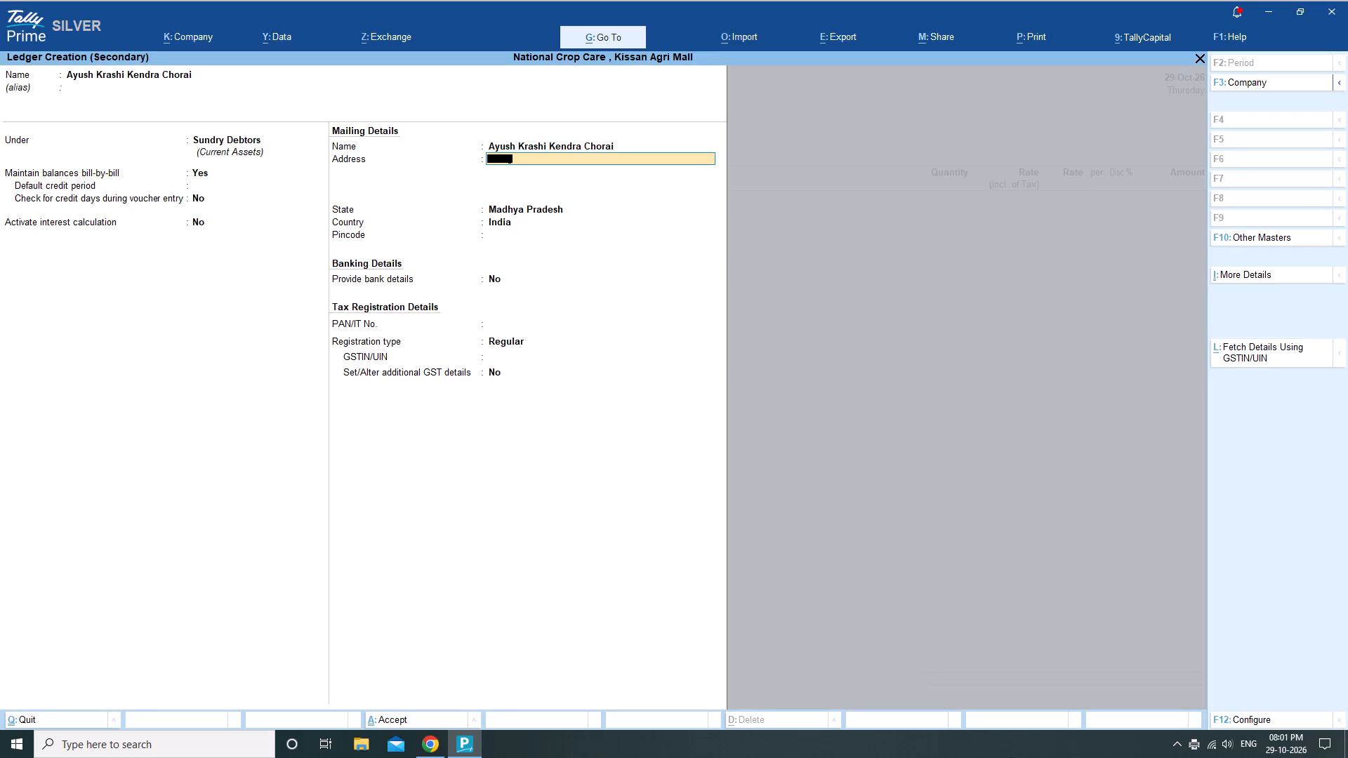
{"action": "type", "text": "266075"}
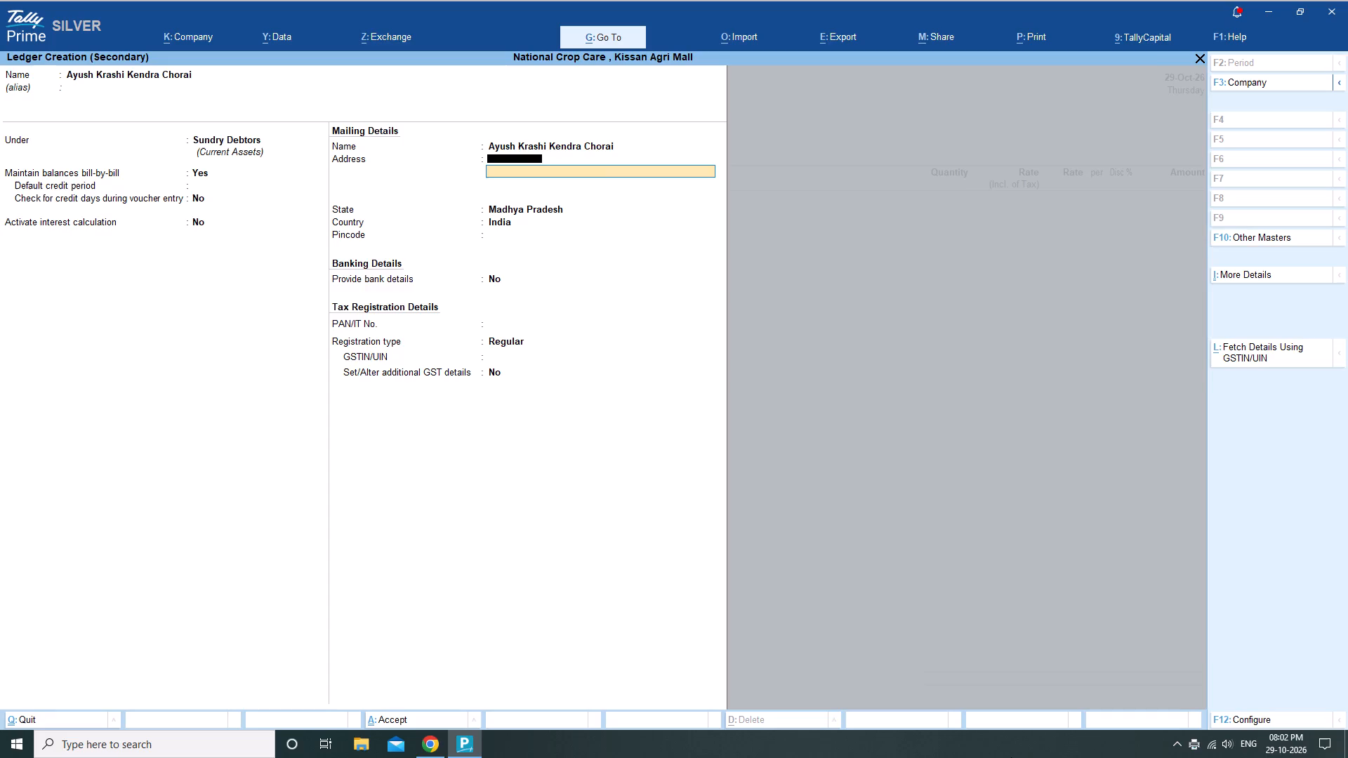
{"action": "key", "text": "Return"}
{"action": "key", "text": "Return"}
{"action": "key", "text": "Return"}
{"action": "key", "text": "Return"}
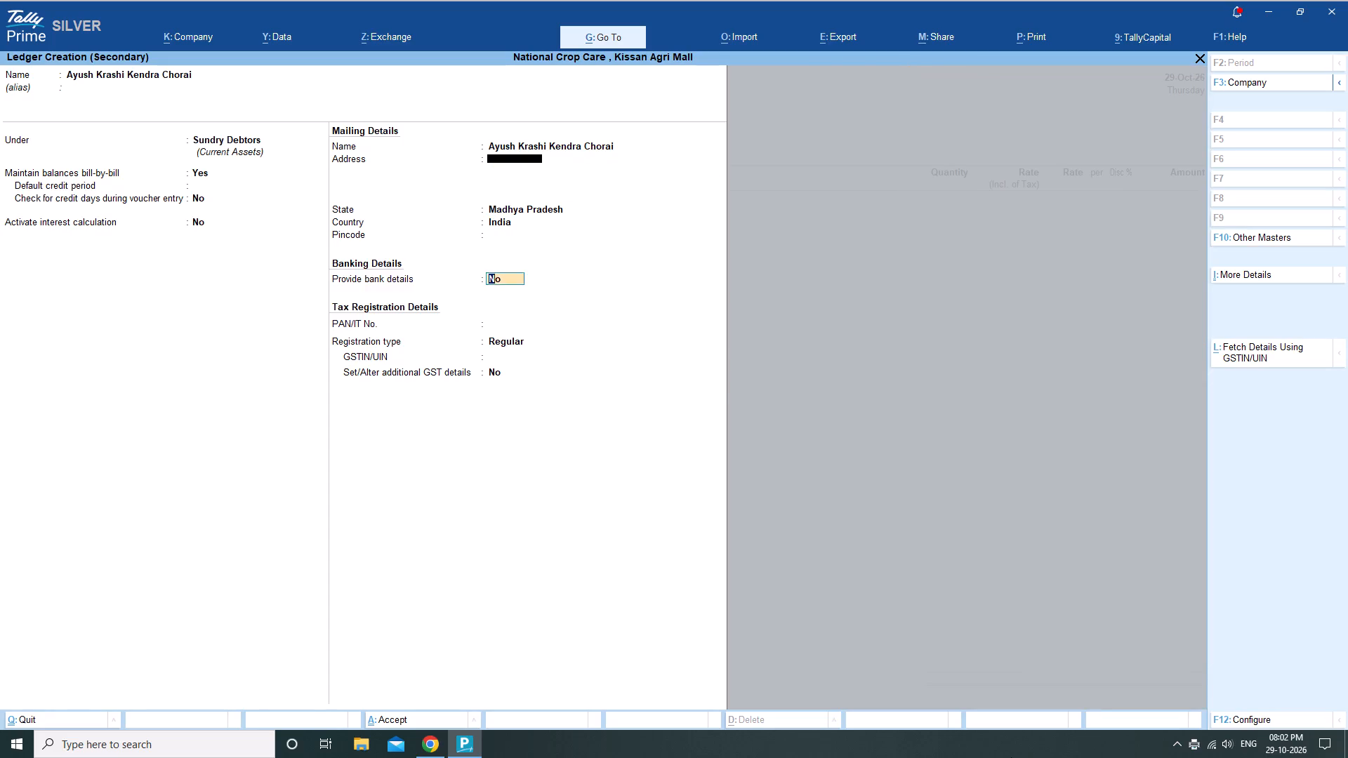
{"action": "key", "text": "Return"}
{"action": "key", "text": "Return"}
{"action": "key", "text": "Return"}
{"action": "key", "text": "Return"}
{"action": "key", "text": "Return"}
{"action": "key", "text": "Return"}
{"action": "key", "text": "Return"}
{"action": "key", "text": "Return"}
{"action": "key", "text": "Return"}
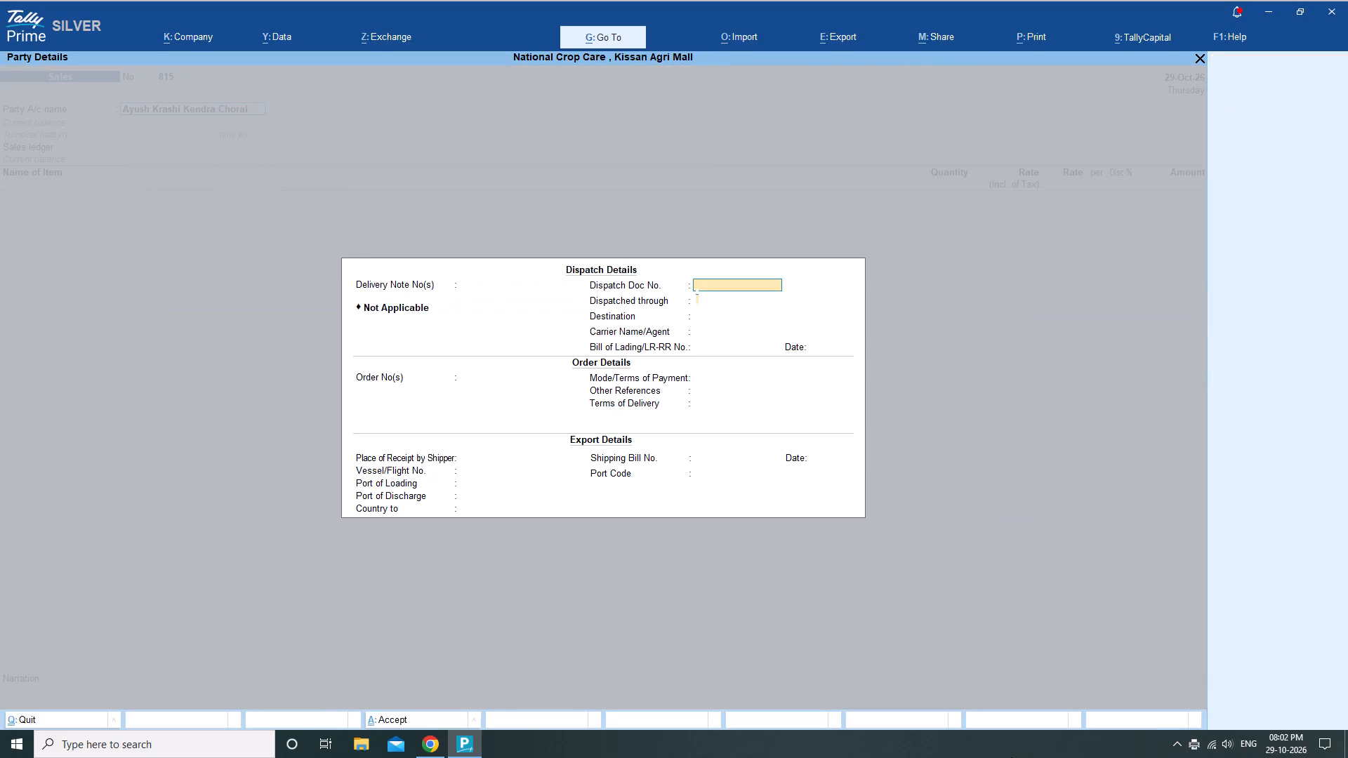
Leave the dispatch, order and export details blank and set the destination country to India.
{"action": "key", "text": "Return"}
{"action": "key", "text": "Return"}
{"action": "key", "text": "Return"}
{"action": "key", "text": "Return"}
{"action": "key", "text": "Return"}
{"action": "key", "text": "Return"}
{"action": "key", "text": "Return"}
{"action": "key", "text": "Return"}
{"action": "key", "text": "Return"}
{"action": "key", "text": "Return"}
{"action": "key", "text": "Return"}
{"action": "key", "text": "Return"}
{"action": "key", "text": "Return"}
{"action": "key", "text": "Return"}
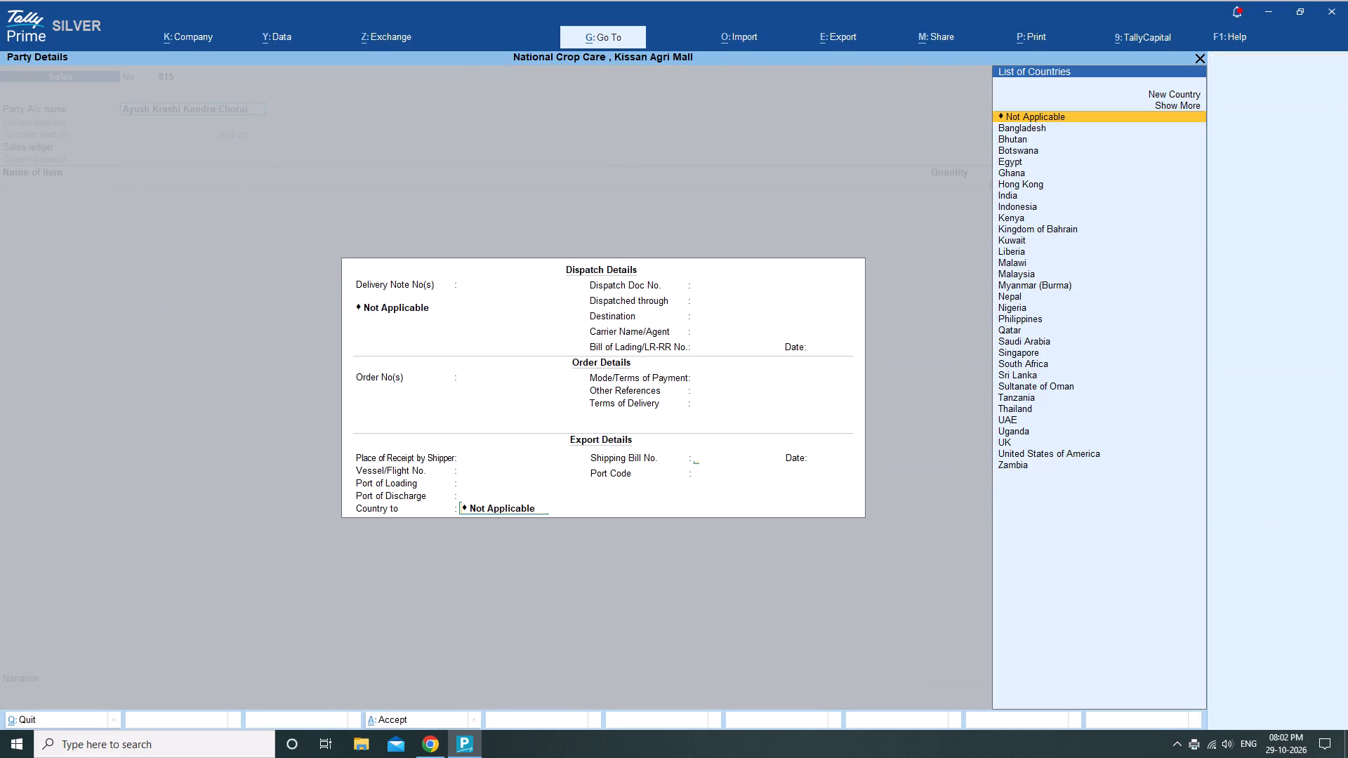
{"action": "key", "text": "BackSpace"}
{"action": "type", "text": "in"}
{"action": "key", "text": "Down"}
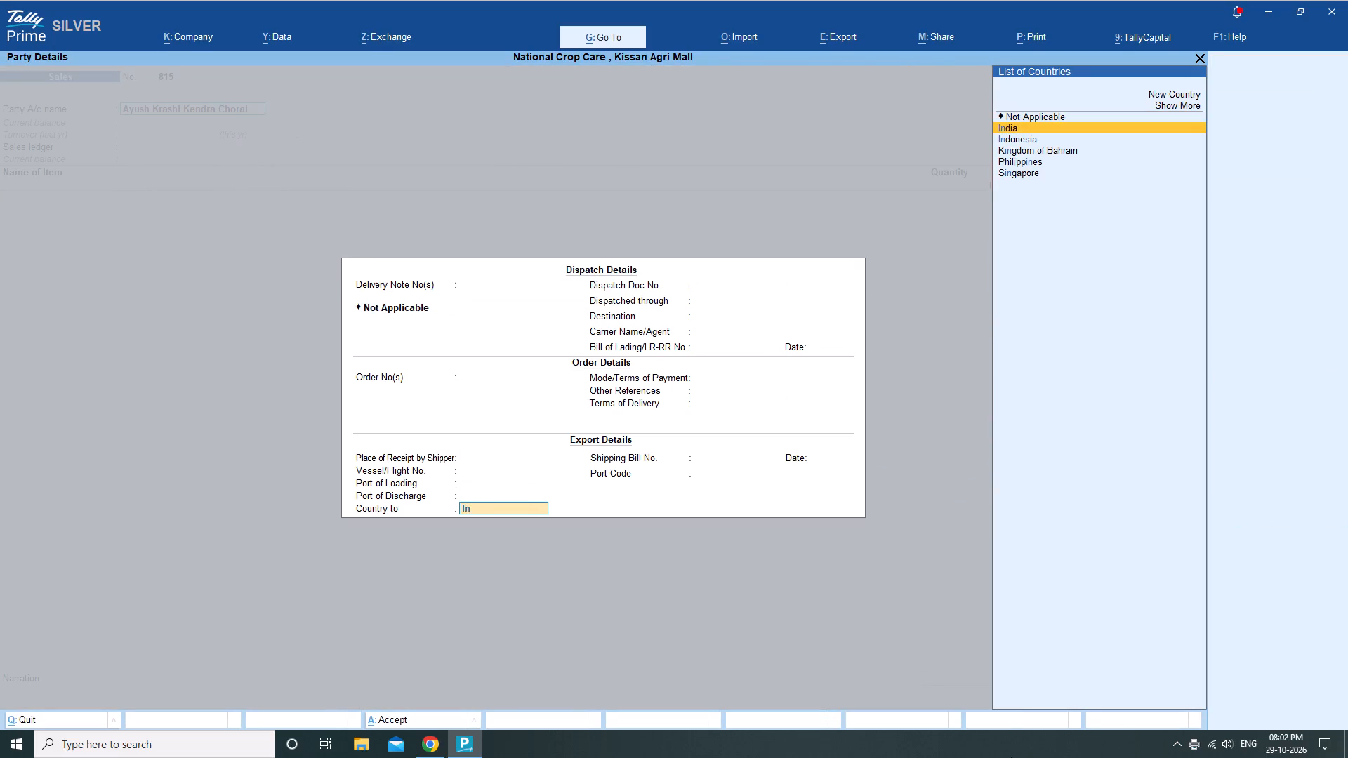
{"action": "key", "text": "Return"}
Accept the buyer's party details for Ayush Krashi Kendra Chorai with their default values.
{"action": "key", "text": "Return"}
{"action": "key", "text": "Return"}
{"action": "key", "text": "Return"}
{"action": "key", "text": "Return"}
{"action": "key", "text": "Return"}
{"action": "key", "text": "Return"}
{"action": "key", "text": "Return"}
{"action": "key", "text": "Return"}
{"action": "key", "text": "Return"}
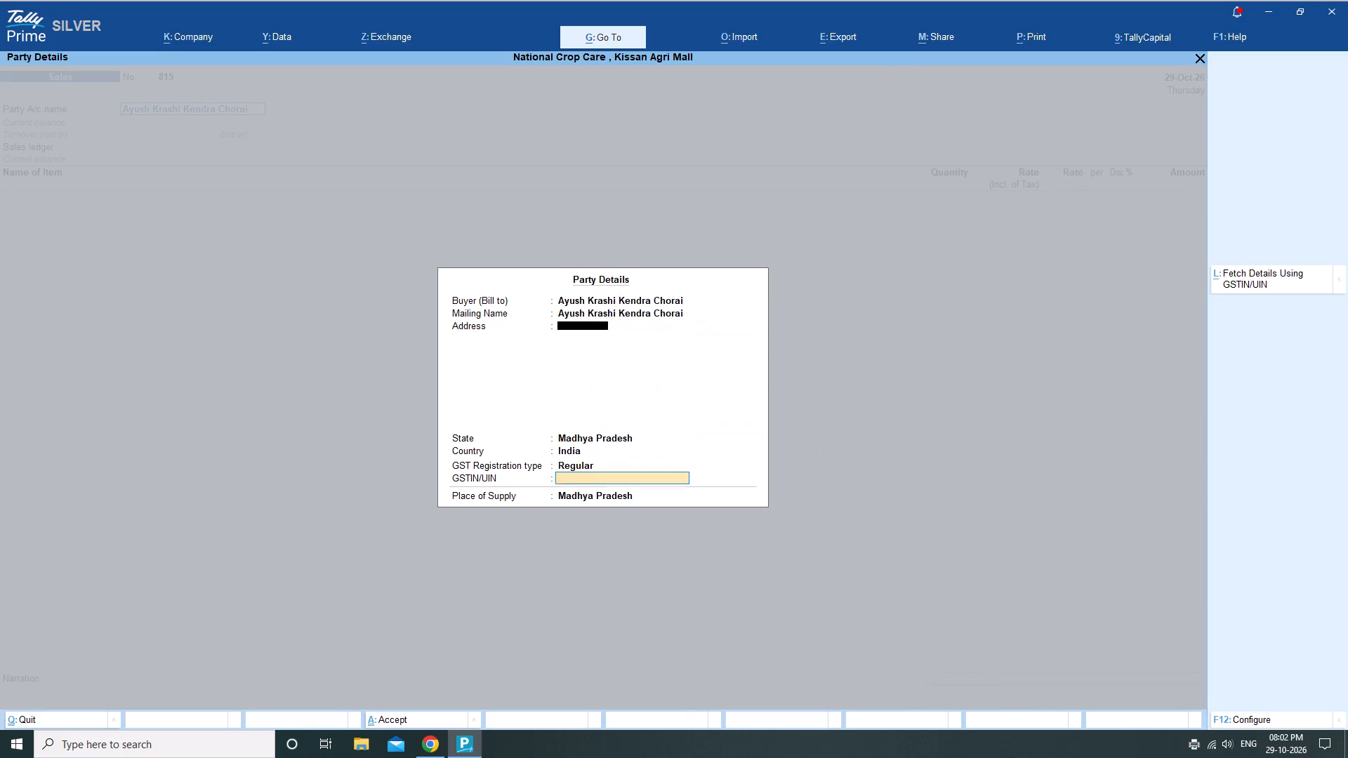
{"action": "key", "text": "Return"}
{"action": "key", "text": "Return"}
Choose SALES as the voucher's sales ledger.
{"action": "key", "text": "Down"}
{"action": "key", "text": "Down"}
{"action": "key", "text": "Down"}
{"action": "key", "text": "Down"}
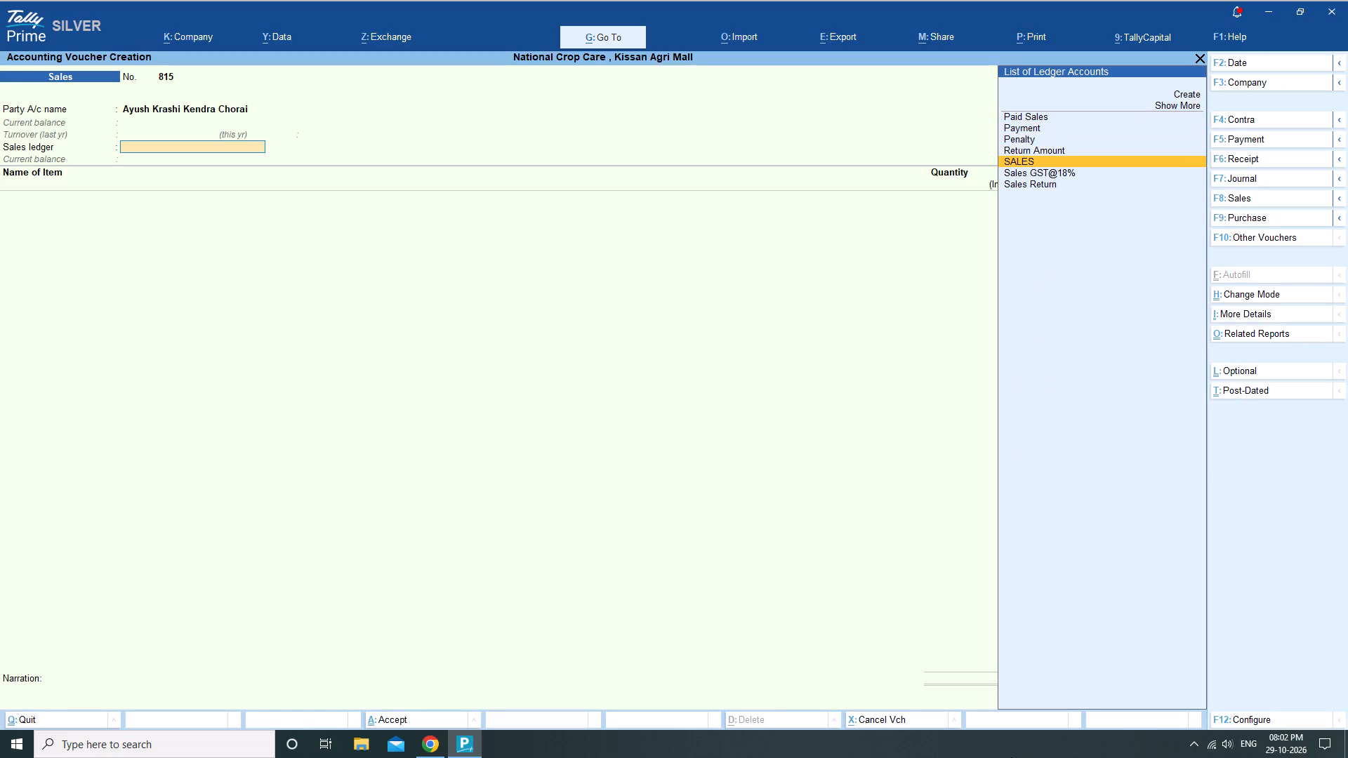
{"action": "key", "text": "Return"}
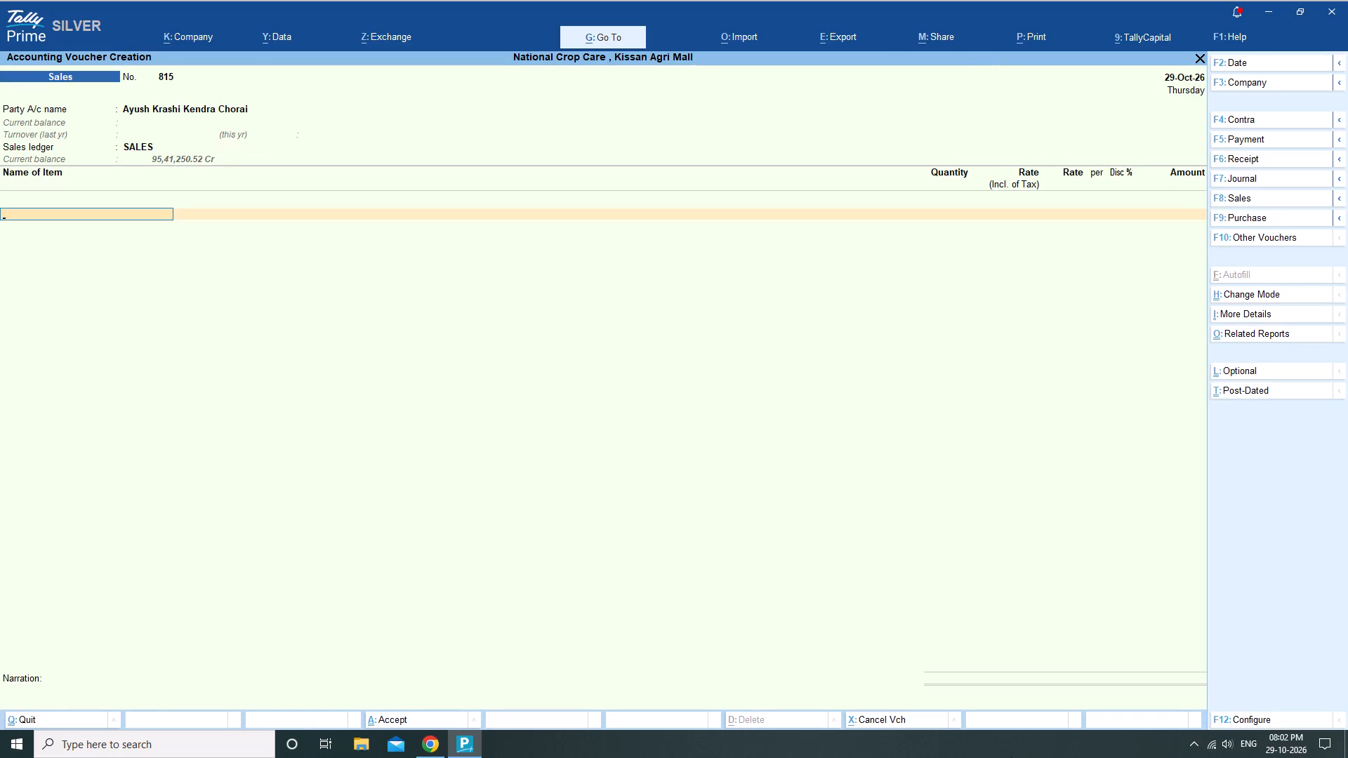
Enter Neem Oil 1 Liter 3000 Ppm as the first item, allocating 10 PCS from Main Location.
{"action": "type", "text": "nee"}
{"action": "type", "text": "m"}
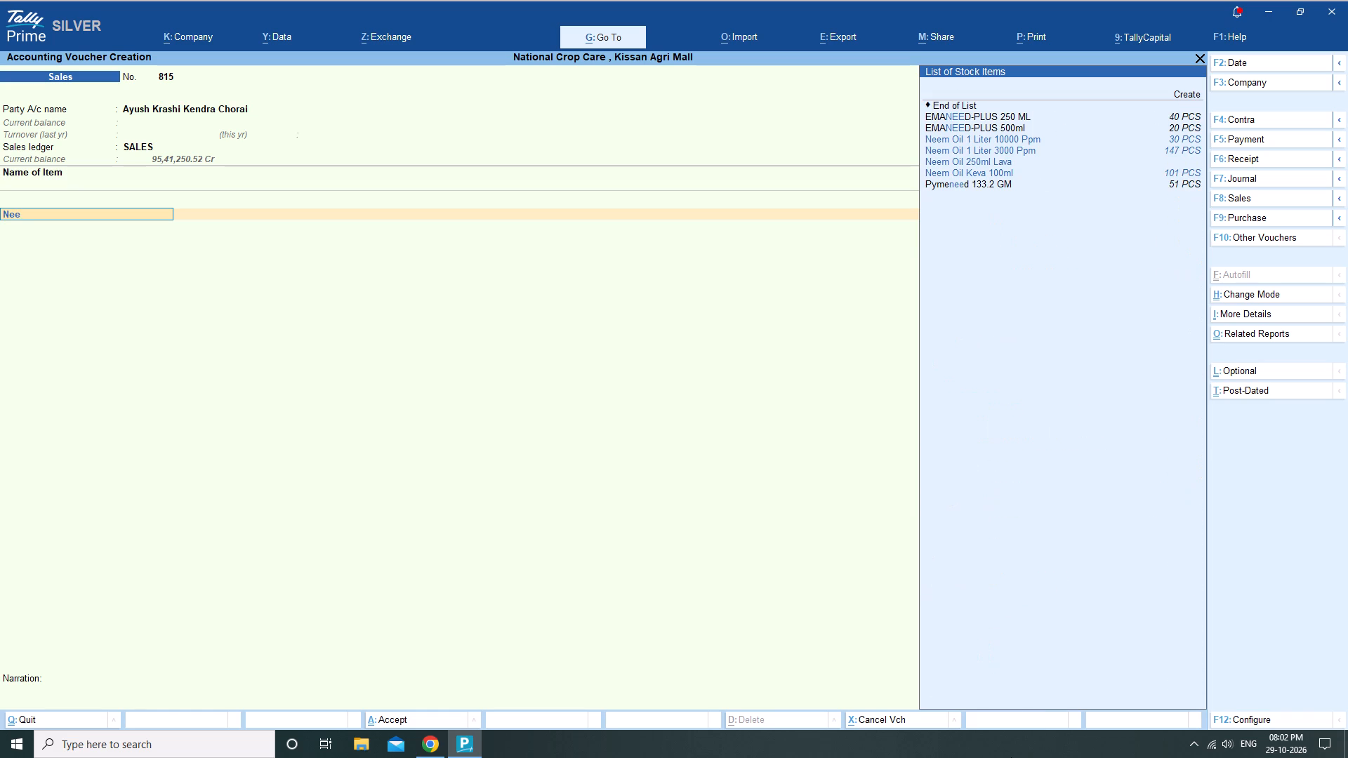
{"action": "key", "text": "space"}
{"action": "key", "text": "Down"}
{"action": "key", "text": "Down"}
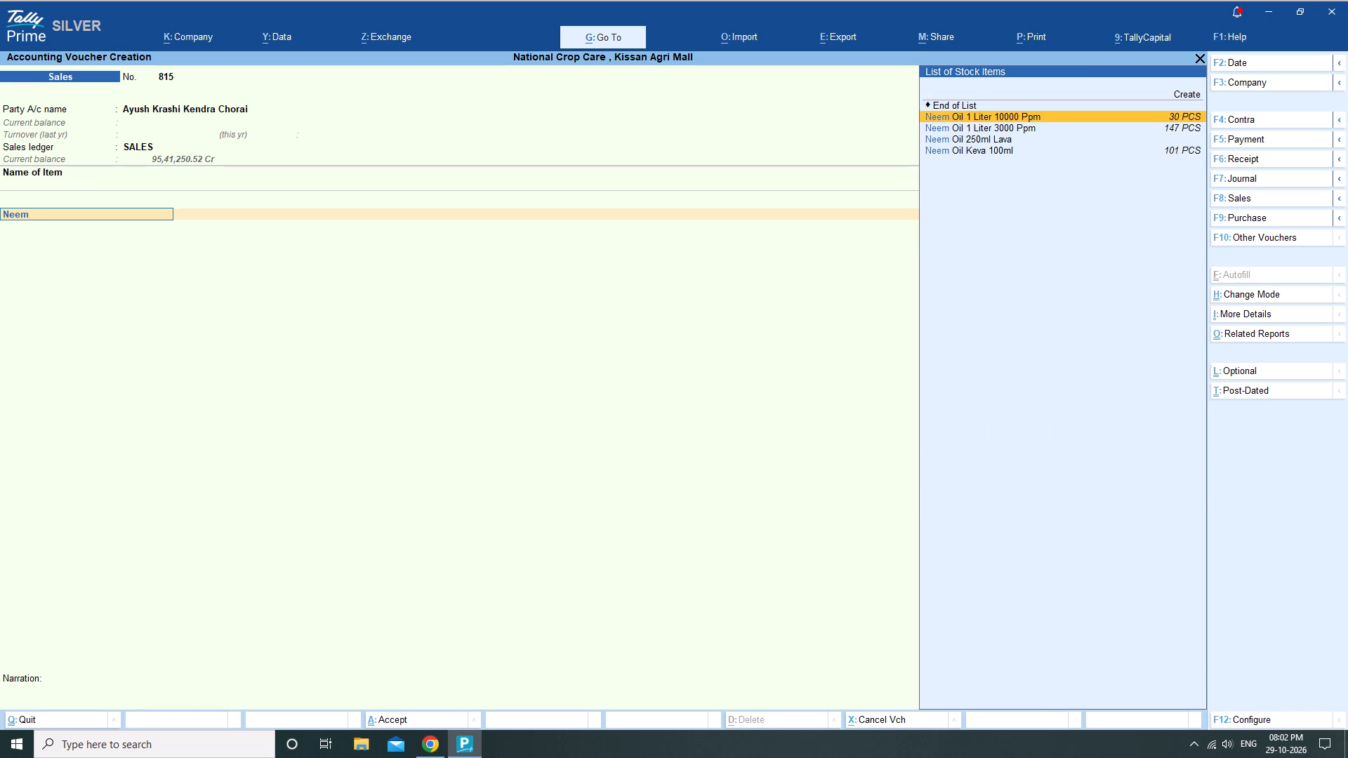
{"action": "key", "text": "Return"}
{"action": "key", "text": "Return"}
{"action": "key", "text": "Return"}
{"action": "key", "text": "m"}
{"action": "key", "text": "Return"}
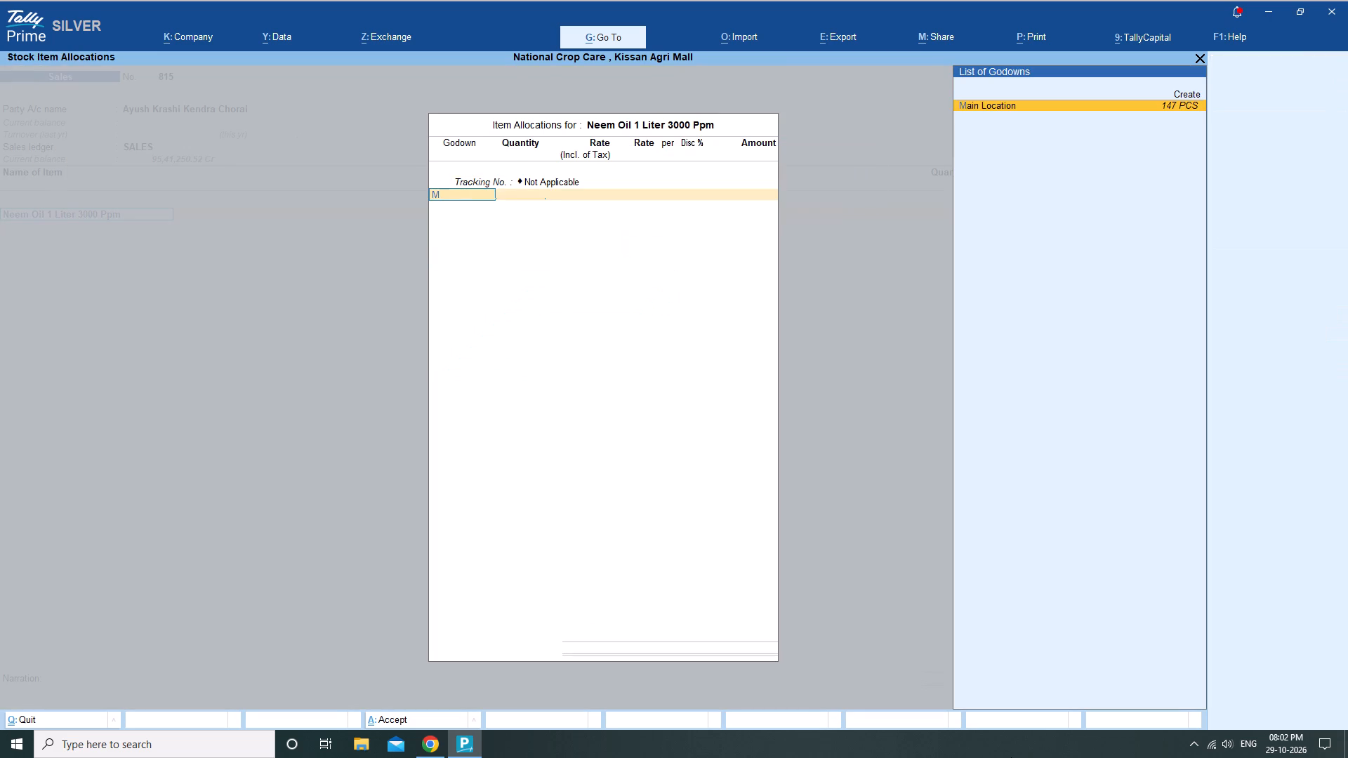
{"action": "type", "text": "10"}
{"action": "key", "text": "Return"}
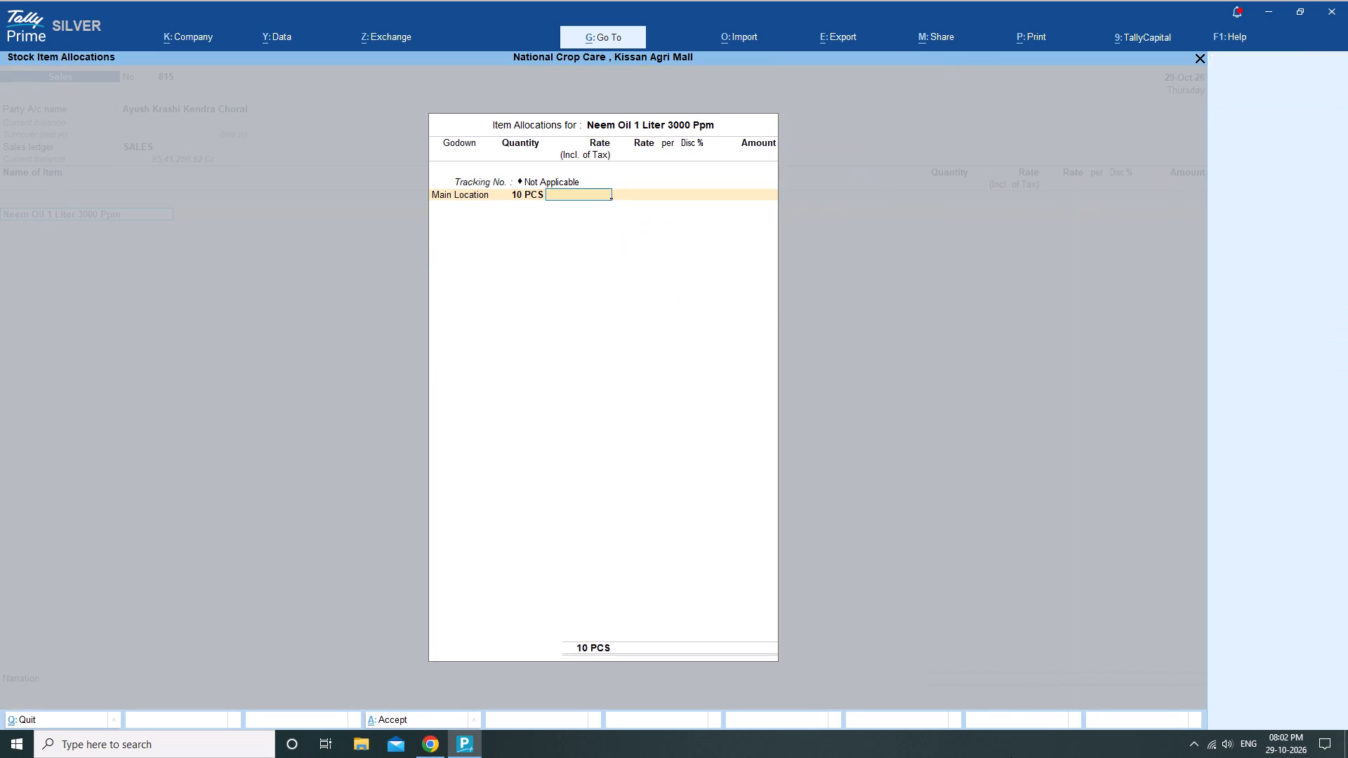
Set both the tax-inclusive rate and the rate of Neem Oil 1 Liter 3000 Ppm to 1000 and complete the item line.
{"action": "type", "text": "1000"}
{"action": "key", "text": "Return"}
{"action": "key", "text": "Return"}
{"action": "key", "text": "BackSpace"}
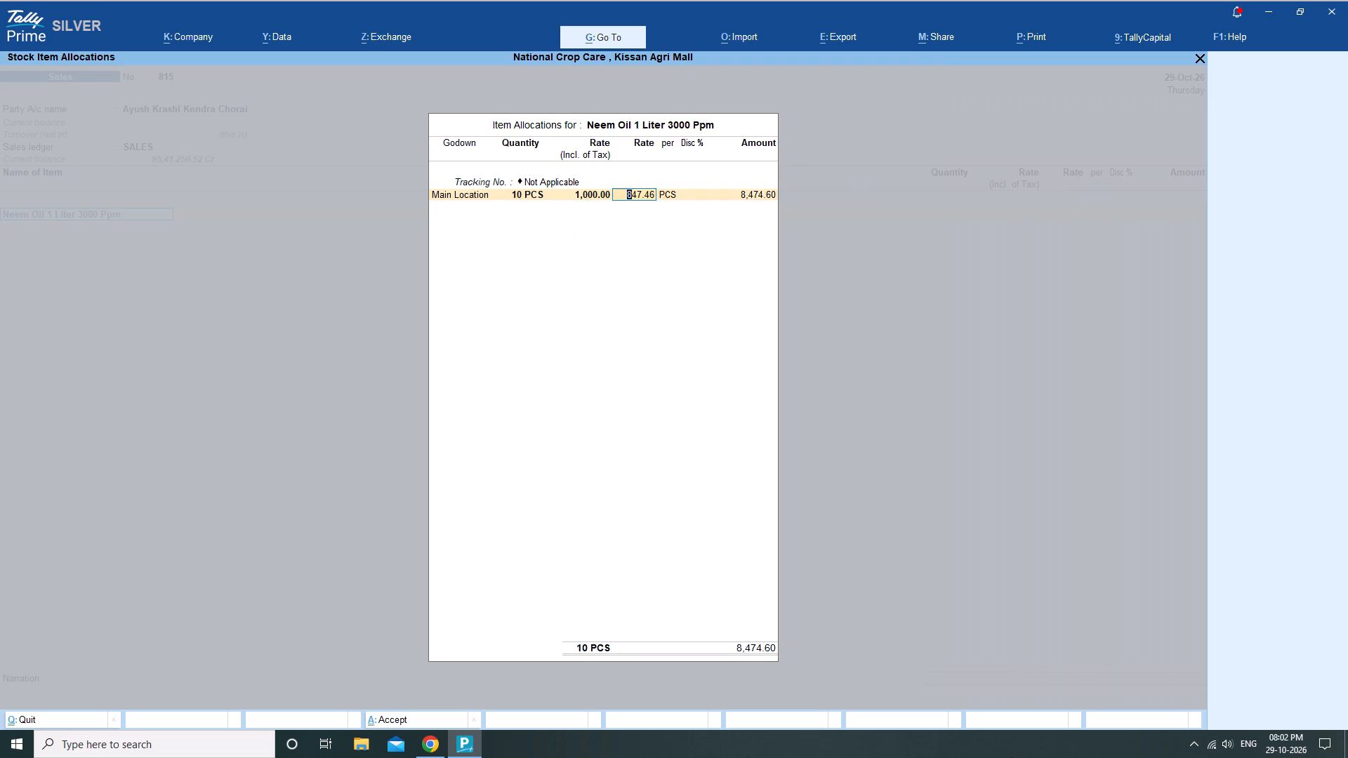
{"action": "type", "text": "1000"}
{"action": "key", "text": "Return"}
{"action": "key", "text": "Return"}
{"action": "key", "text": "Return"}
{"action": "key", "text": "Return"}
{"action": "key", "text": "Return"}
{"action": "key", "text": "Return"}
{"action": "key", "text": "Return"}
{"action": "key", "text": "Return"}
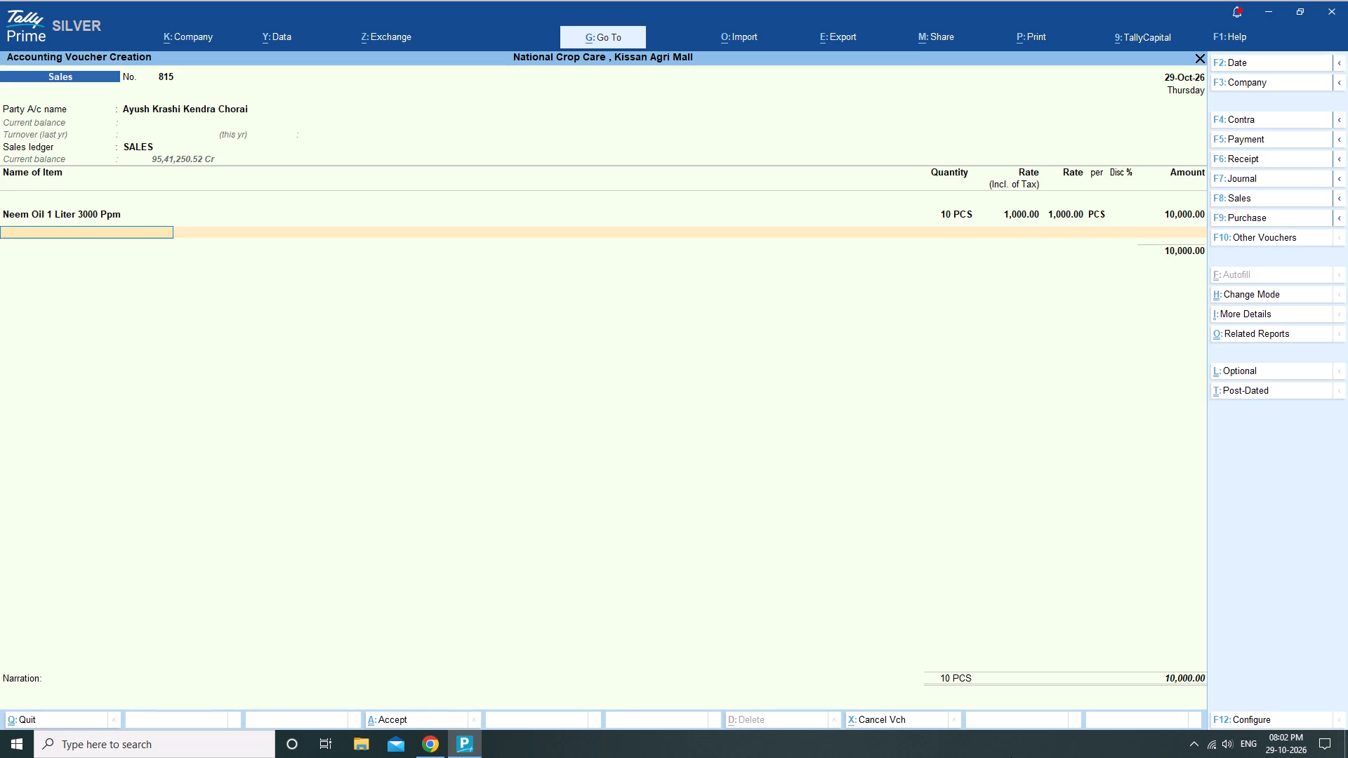
Enter Neem Oil Keva 100ml as the second item, allocating 1 PCS from Main Location at a rate of 50.
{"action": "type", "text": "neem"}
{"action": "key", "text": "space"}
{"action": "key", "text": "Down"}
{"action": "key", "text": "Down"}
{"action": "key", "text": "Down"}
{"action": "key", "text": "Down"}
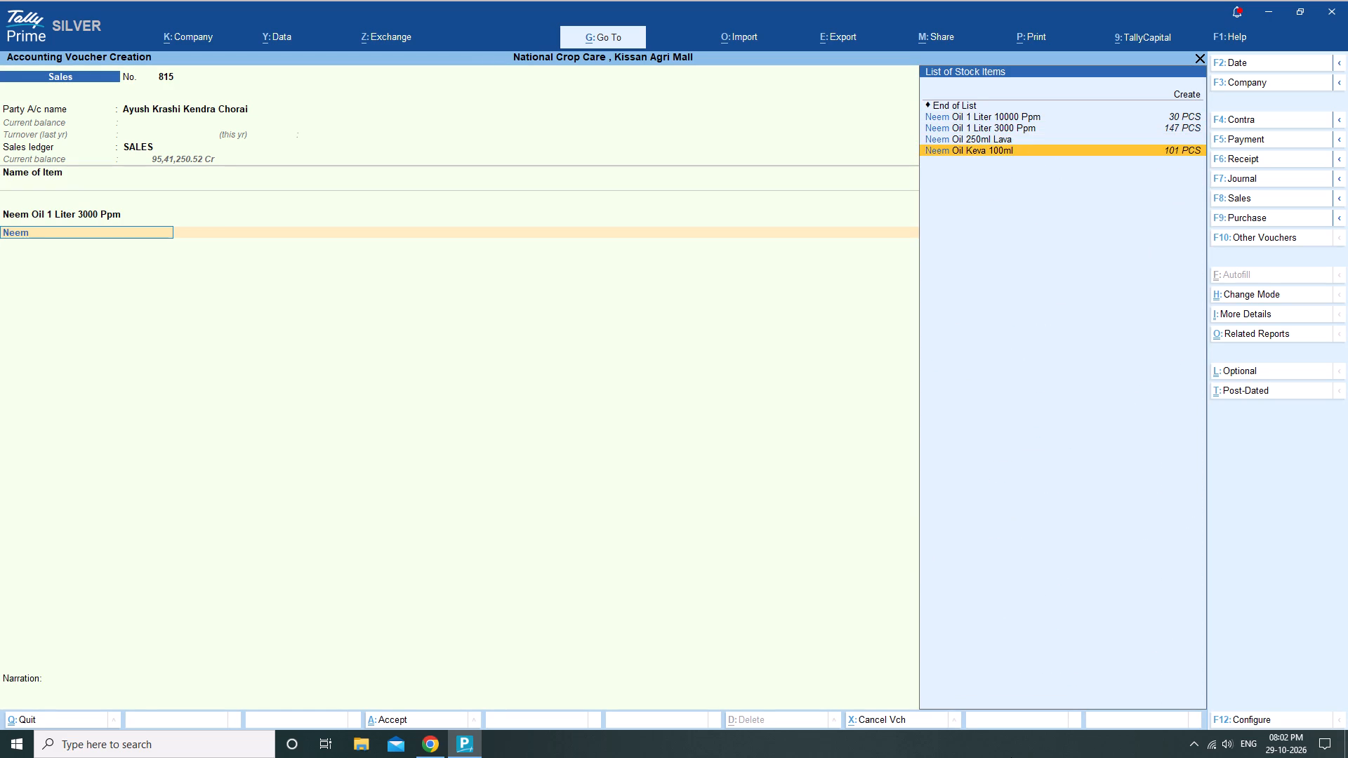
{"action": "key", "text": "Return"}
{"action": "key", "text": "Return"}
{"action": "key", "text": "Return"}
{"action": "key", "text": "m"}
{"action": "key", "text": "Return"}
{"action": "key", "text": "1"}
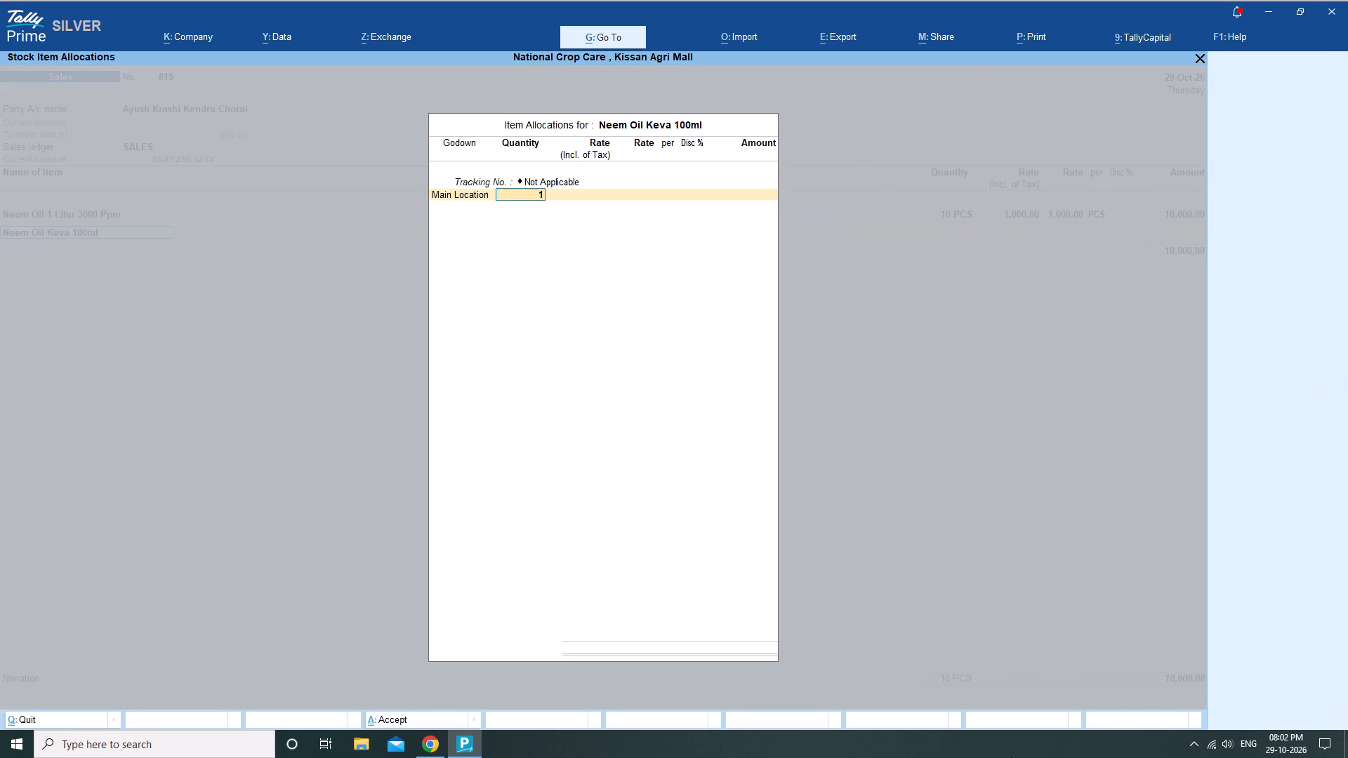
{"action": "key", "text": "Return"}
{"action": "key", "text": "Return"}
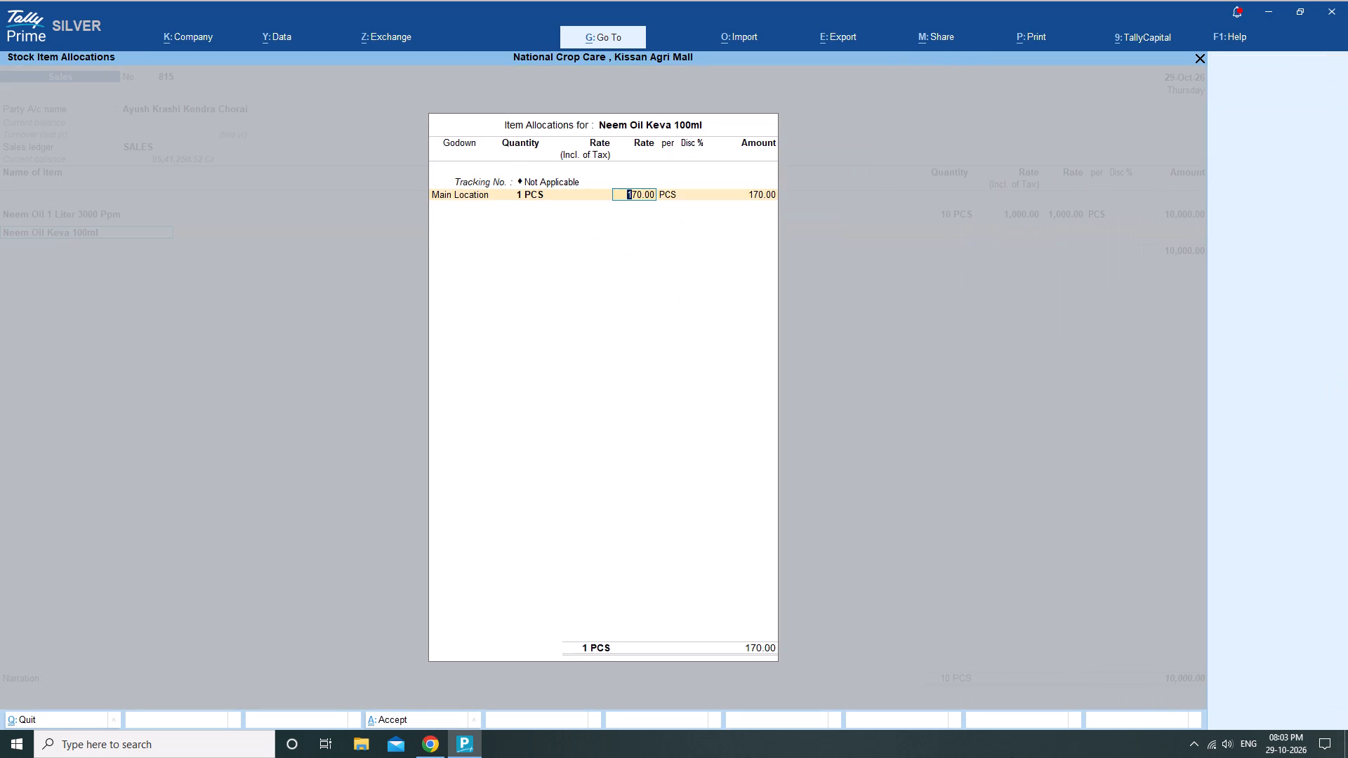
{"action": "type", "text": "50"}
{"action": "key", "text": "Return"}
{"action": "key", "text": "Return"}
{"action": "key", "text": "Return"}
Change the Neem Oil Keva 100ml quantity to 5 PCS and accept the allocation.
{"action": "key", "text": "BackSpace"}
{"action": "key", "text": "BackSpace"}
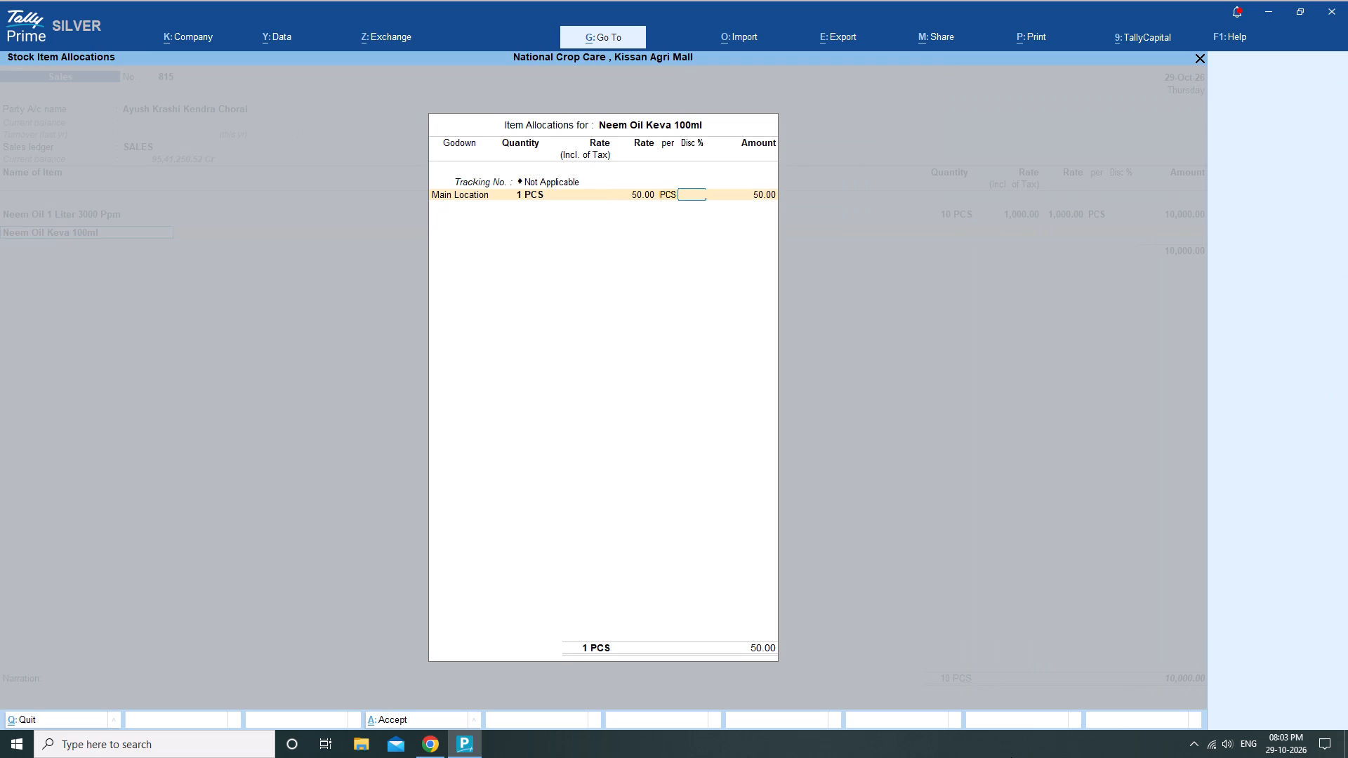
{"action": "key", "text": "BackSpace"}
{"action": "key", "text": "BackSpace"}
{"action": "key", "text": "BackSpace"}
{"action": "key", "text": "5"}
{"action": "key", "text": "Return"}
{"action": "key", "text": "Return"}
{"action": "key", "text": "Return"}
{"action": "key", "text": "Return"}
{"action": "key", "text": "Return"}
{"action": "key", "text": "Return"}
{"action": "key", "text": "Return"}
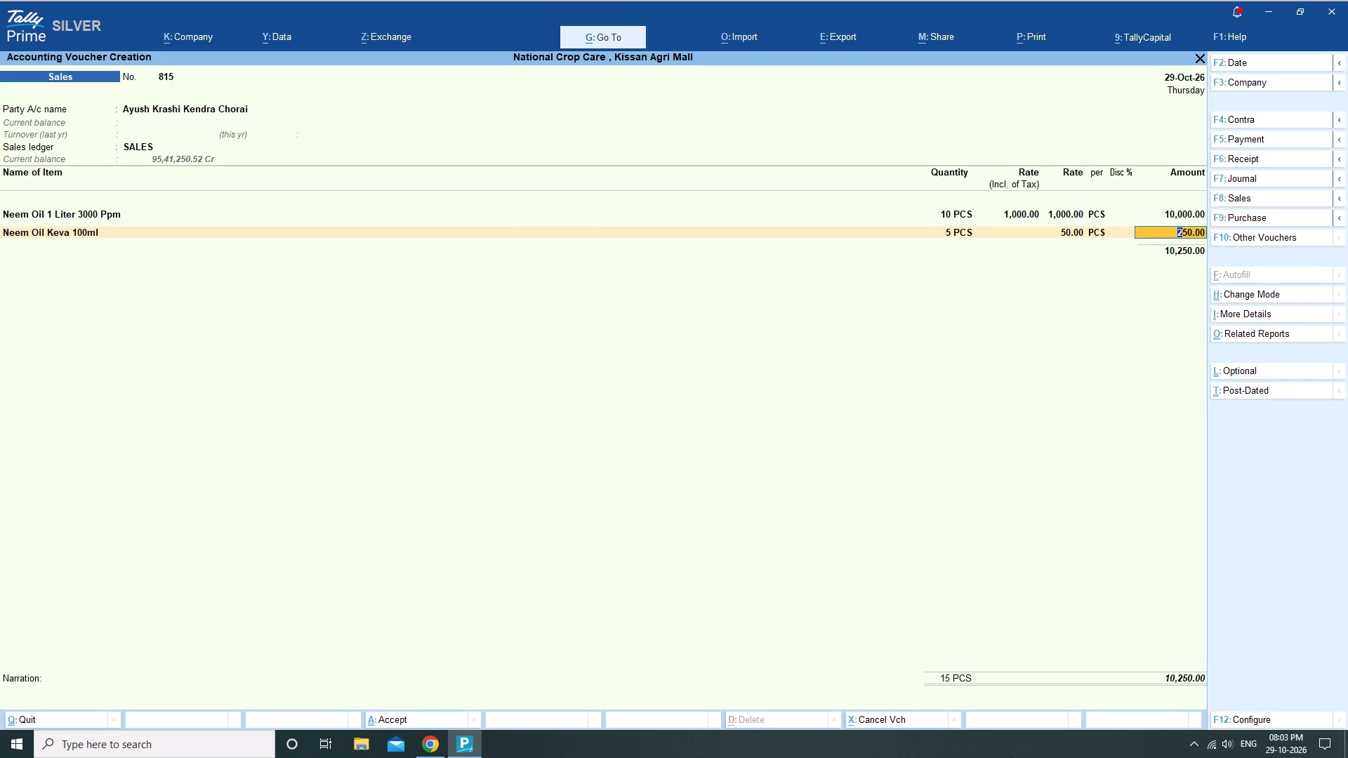
Reopen the Neem Oil Keva 100ml allocation, set its quantity to 10 PCS and complete the item line.
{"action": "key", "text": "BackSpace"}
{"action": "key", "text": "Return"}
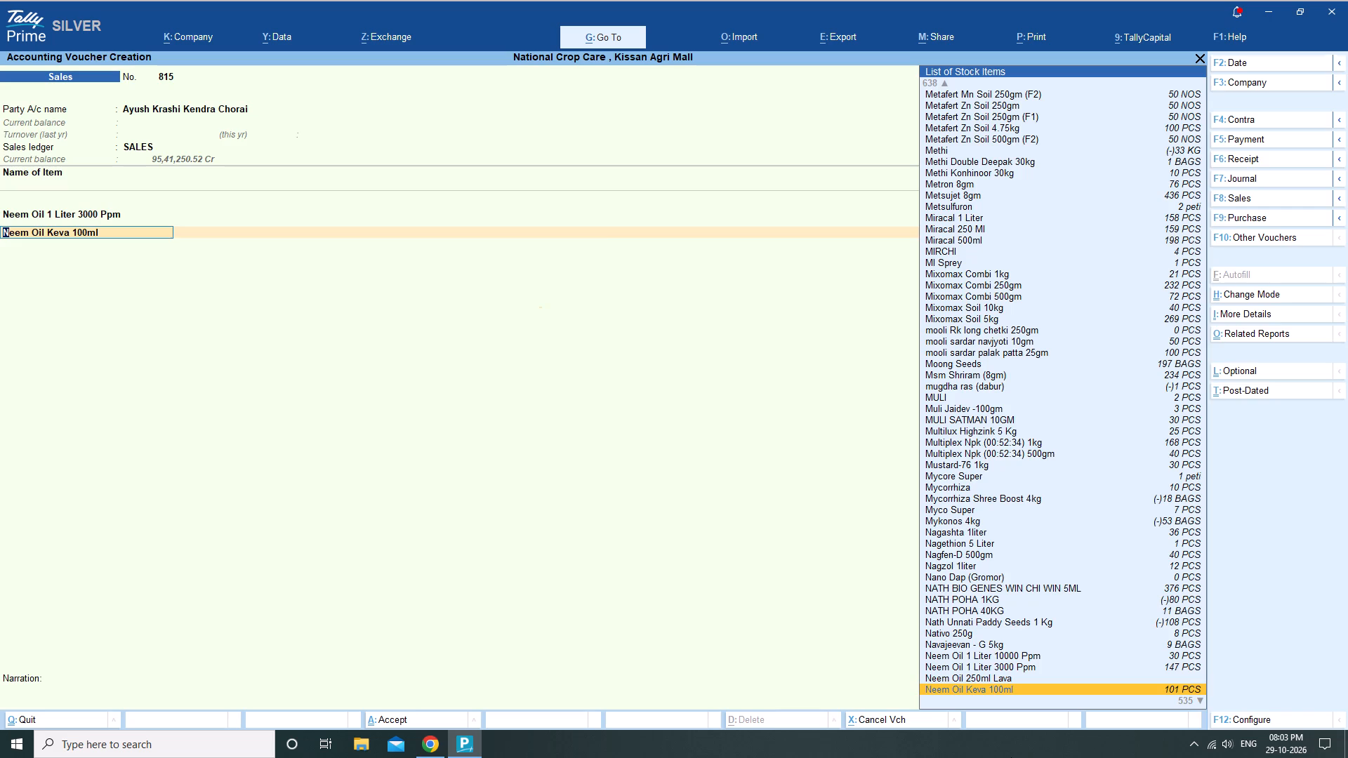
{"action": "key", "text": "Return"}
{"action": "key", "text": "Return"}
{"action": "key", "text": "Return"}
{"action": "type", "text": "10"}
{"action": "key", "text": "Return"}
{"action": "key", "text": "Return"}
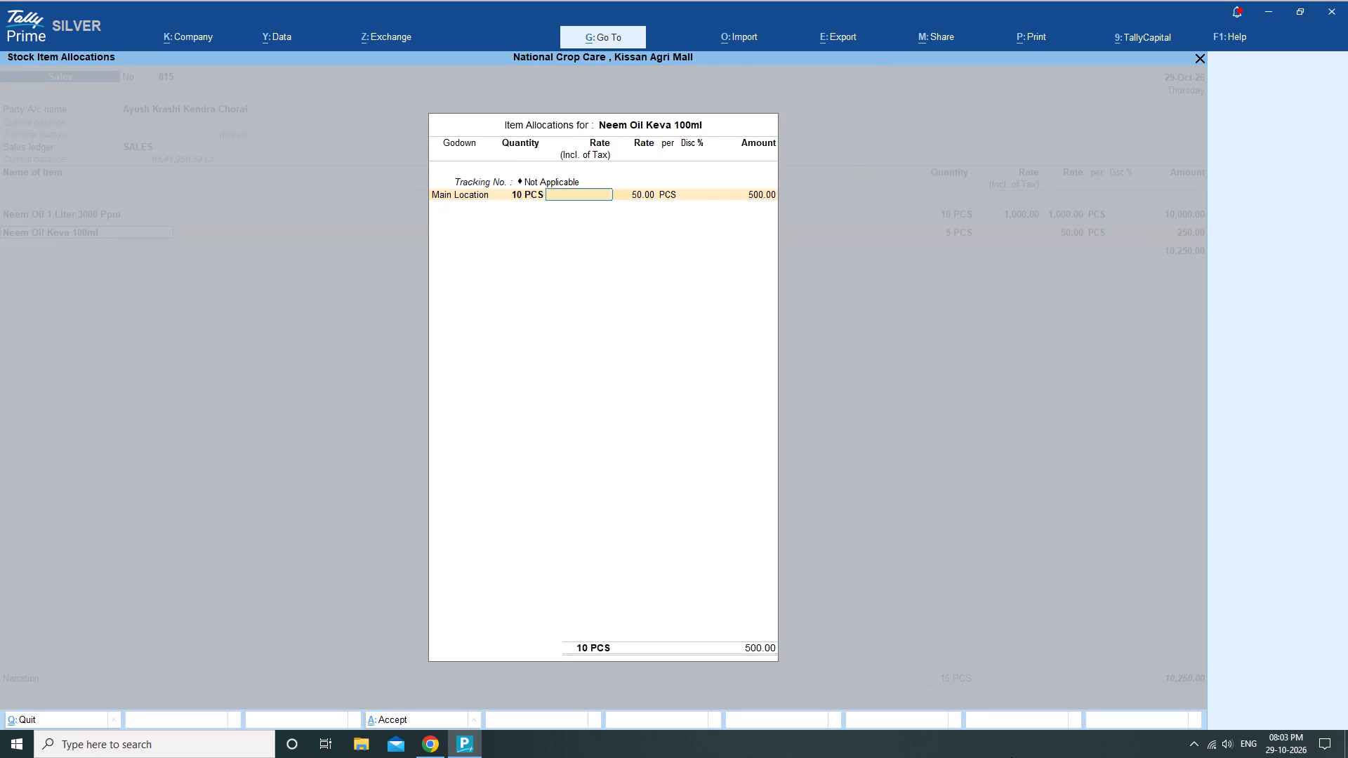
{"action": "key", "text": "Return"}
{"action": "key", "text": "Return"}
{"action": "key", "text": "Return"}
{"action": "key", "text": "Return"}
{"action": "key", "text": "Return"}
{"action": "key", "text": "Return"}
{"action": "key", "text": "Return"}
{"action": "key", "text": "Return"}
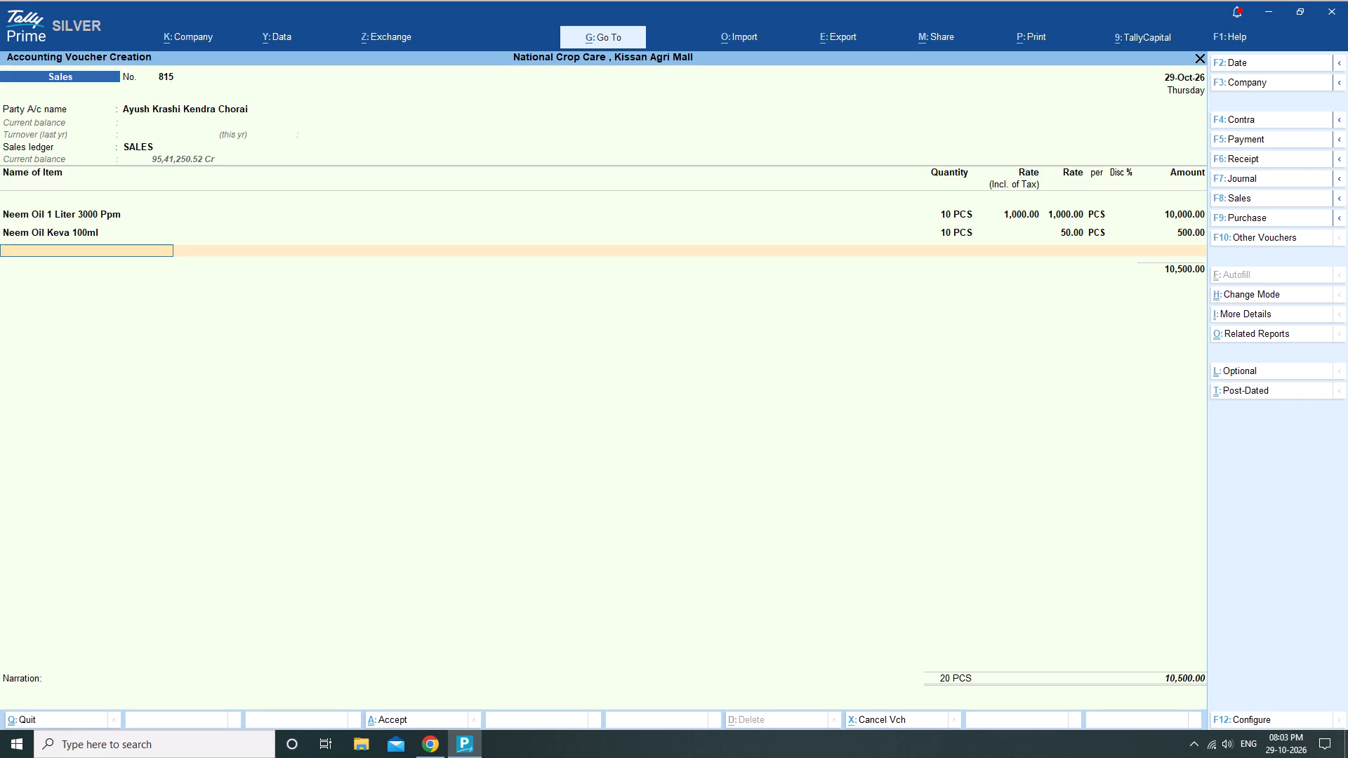
End the item list and select the PAYMENT MADE ledger below the items.
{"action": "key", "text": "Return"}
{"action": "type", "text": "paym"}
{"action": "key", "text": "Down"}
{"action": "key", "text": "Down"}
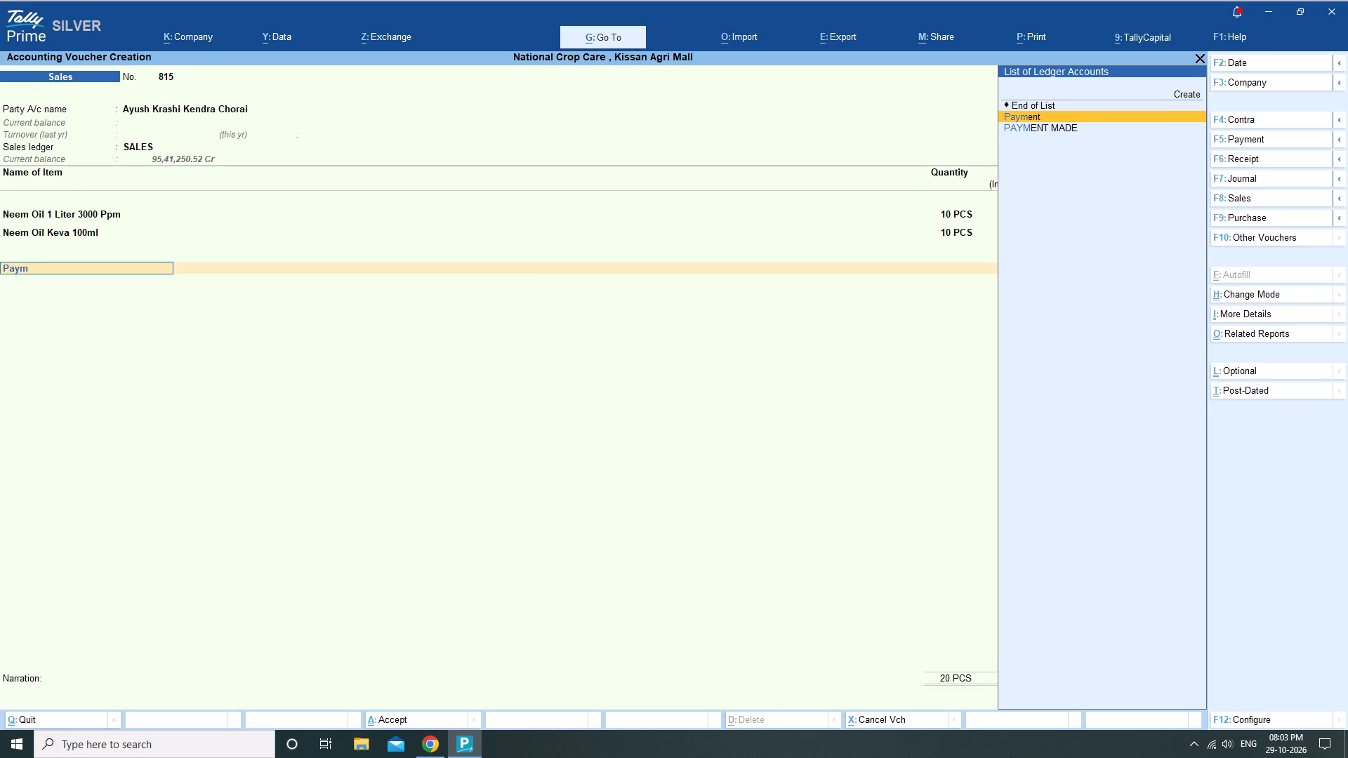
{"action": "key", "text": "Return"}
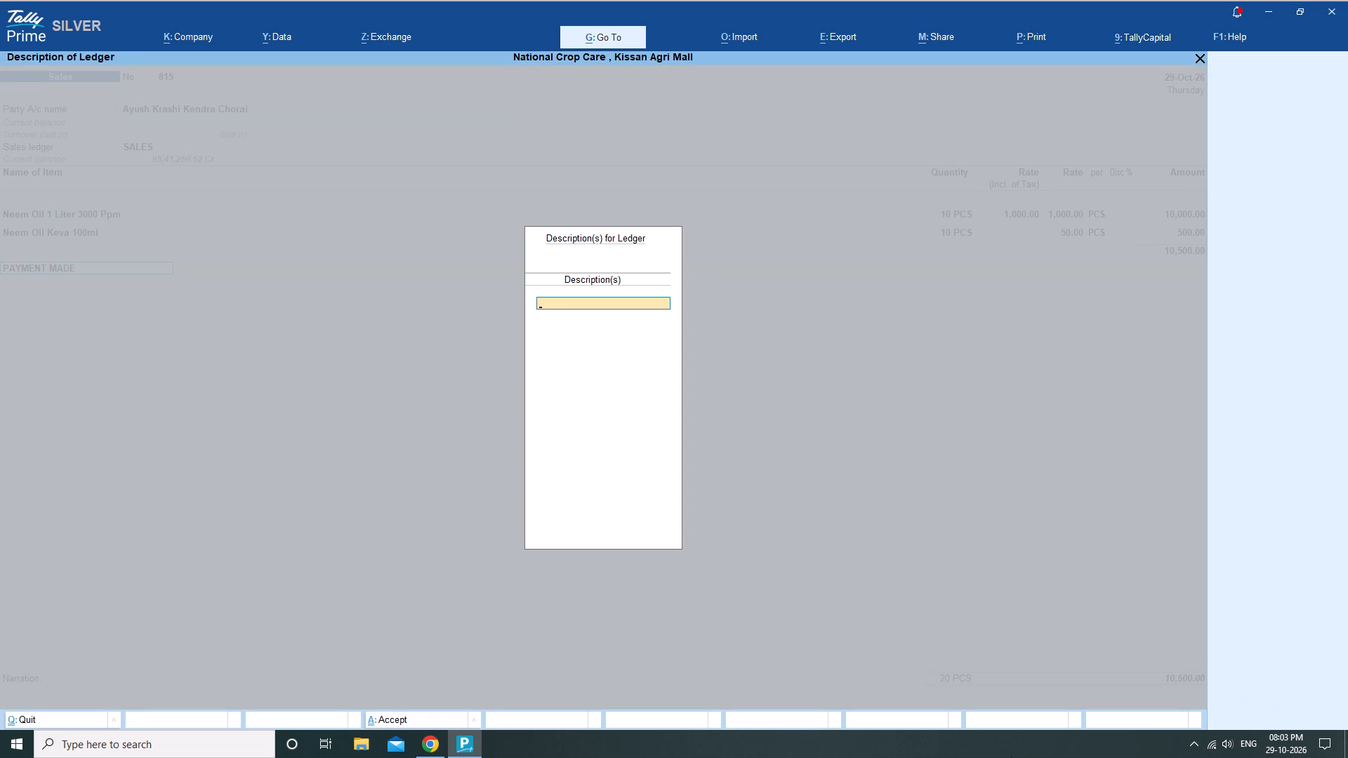
Switch to myBillBook, start a new sales invoice and add one Coragen (FMC ) 30 ml to the bill.
{"action": "left_click_drag", "start_coordinate": [410, 730], "coordinate": [421, 733]}
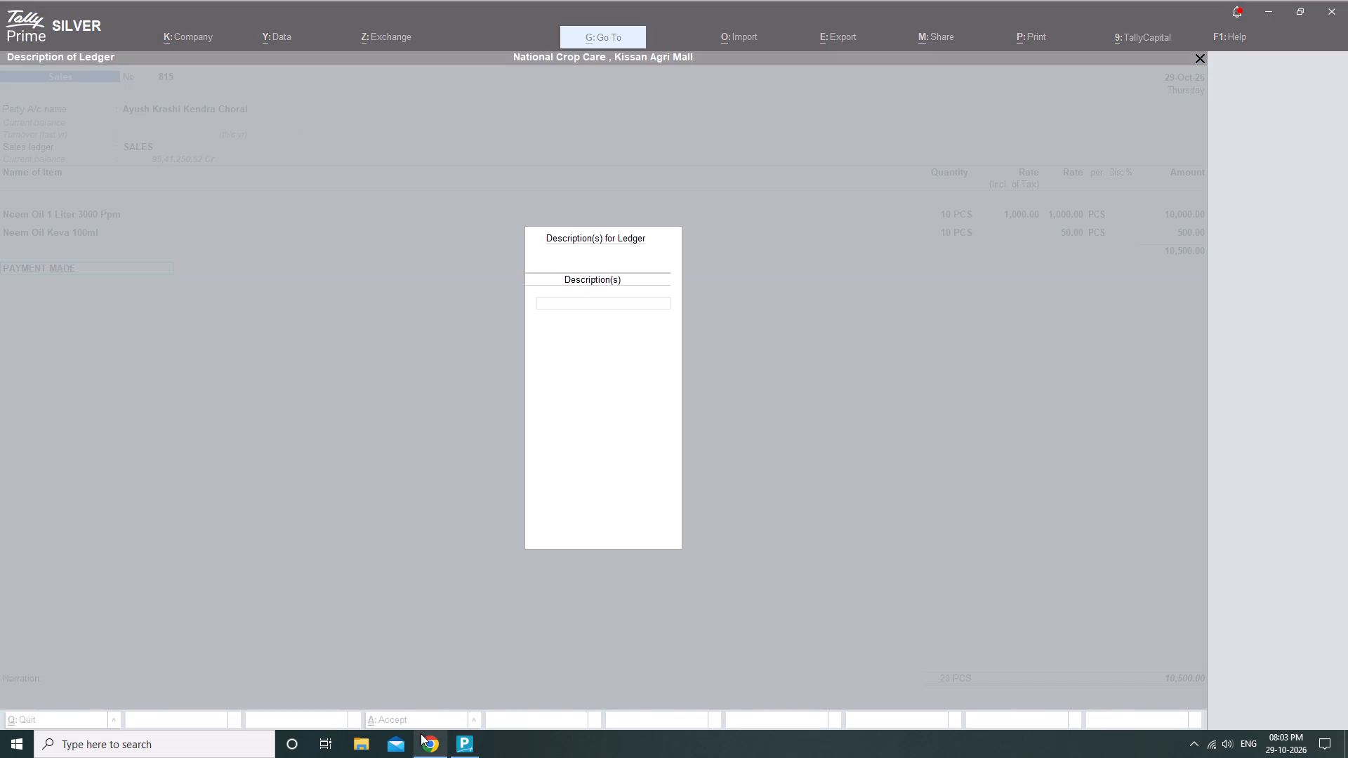
{"action": "left_click", "coordinate": [425, 734]}
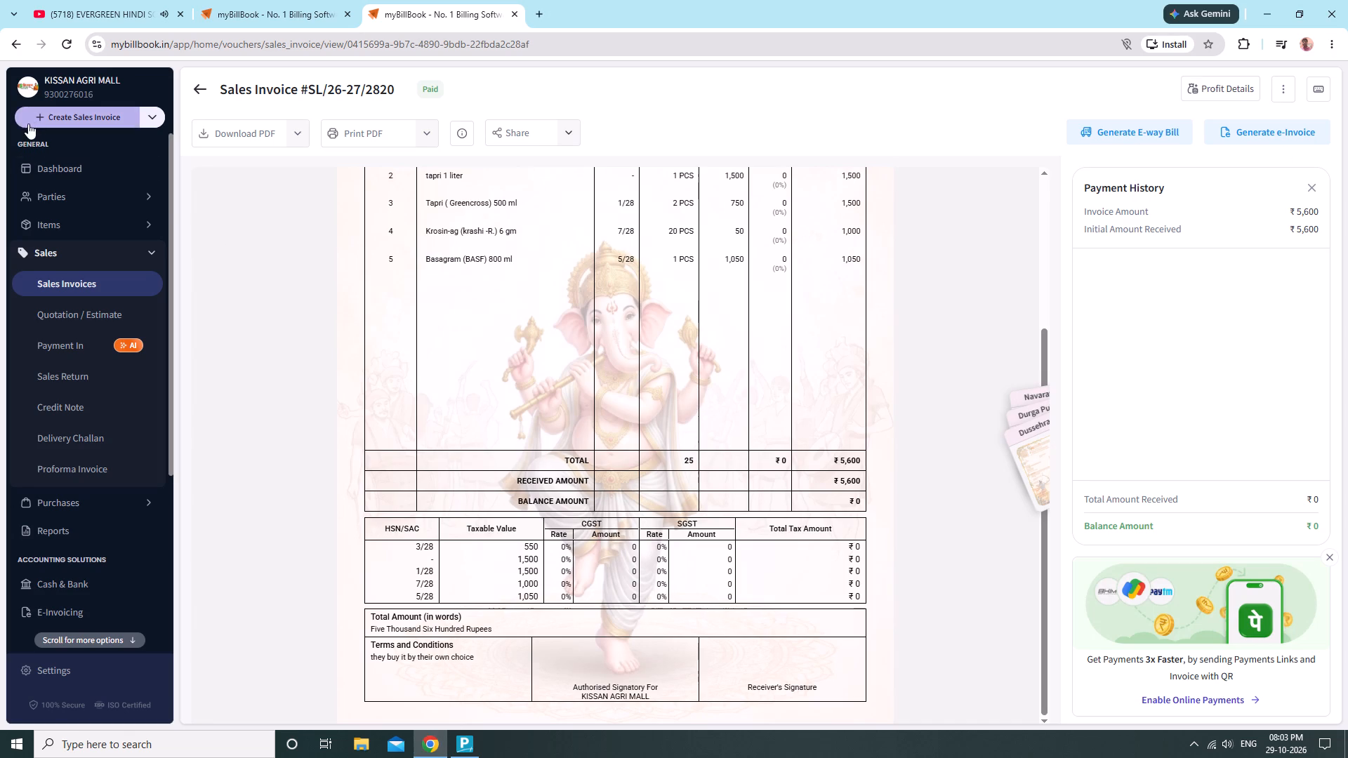
{"action": "left_click", "coordinate": [34, 122]}
{"action": "left_click", "coordinate": [587, 362]}
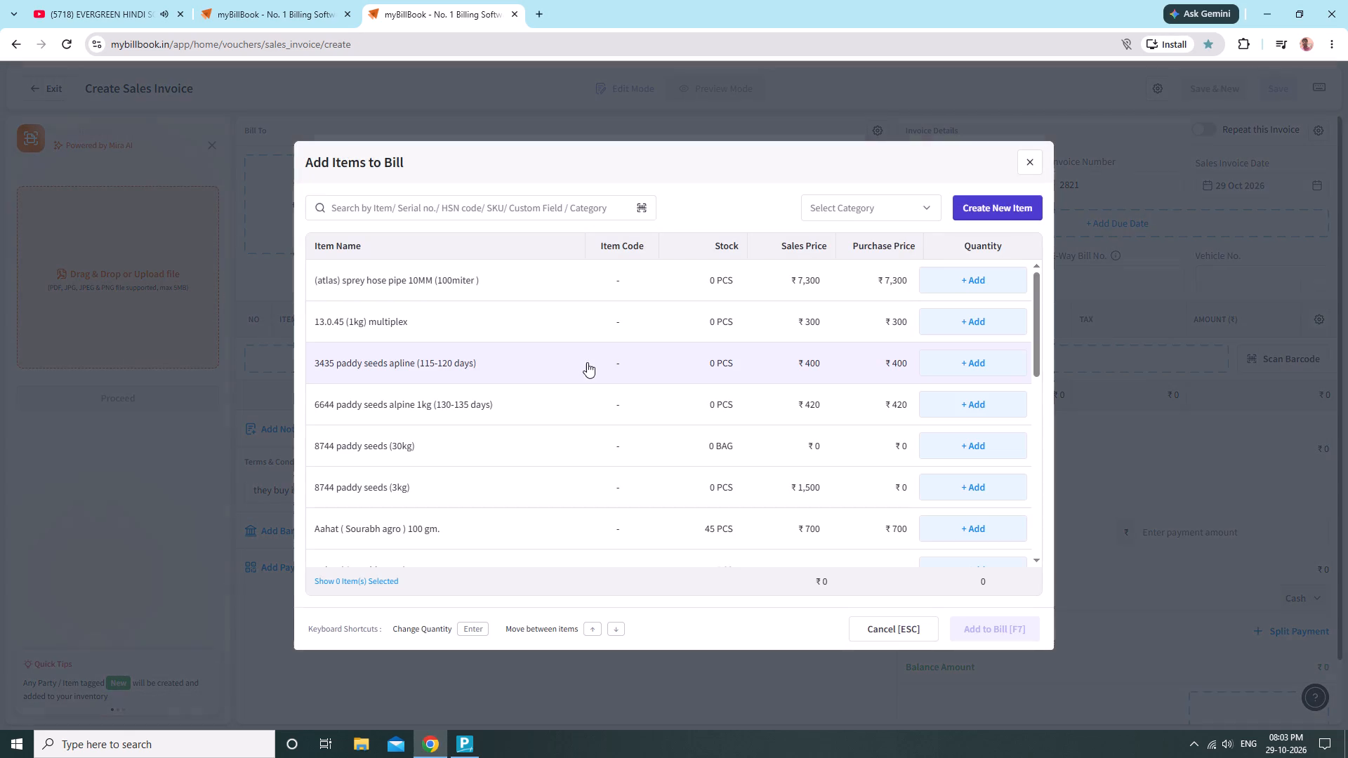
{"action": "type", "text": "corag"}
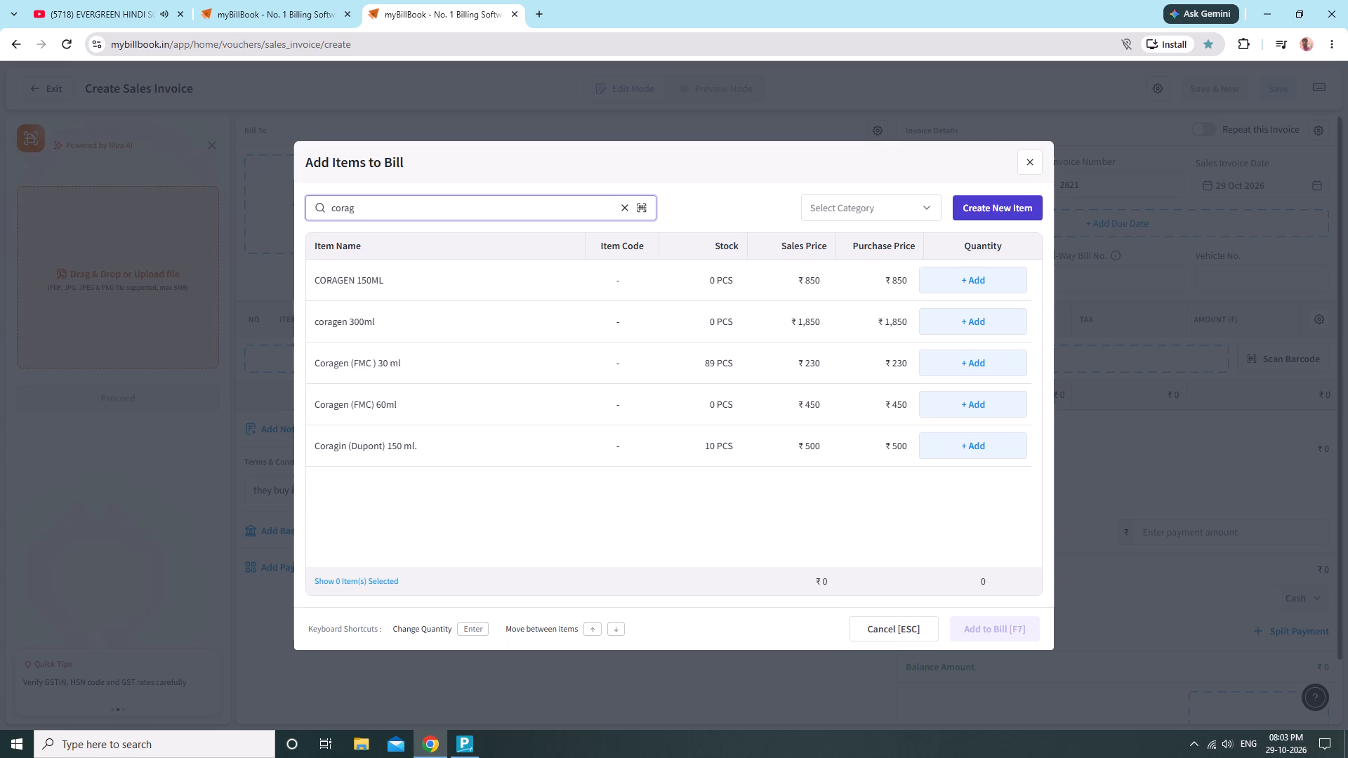
{"action": "left_click", "coordinate": [992, 374]}
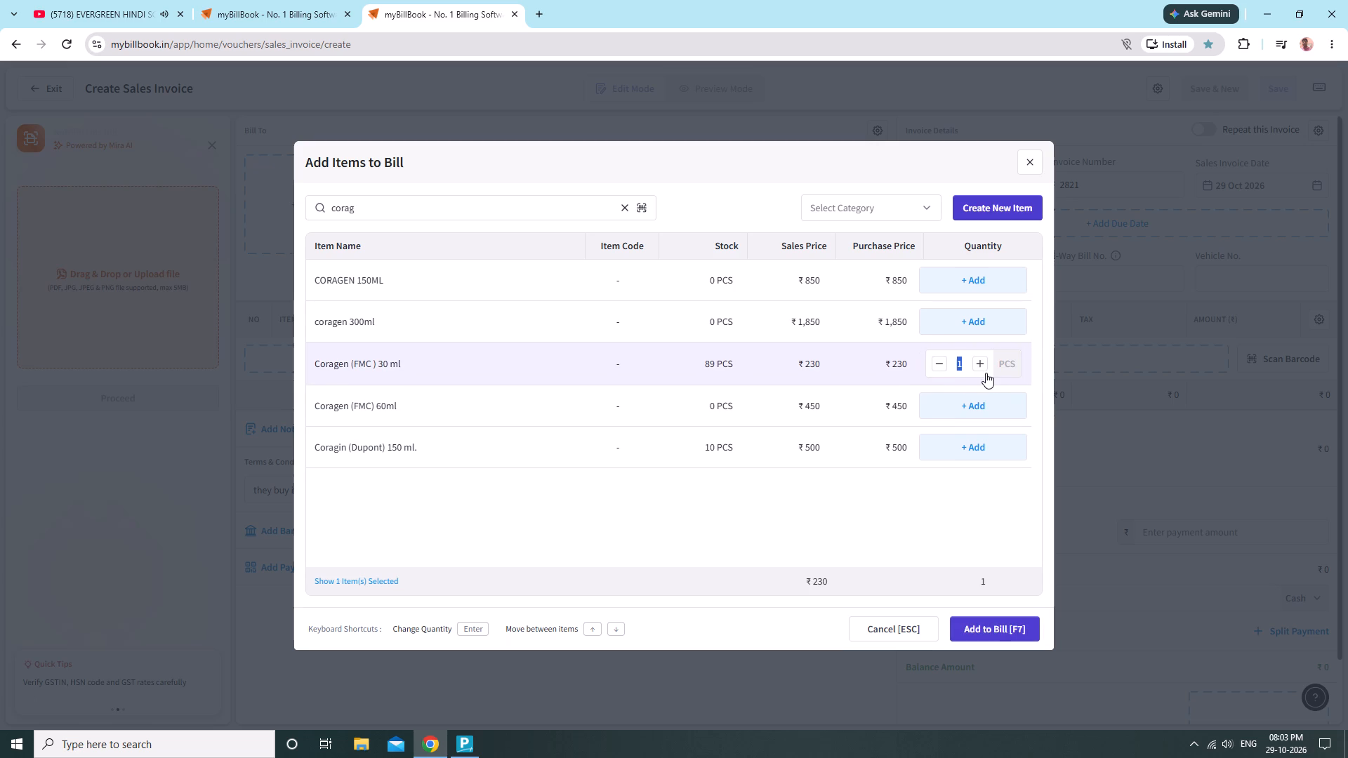
{"action": "left_click", "coordinate": [985, 632]}
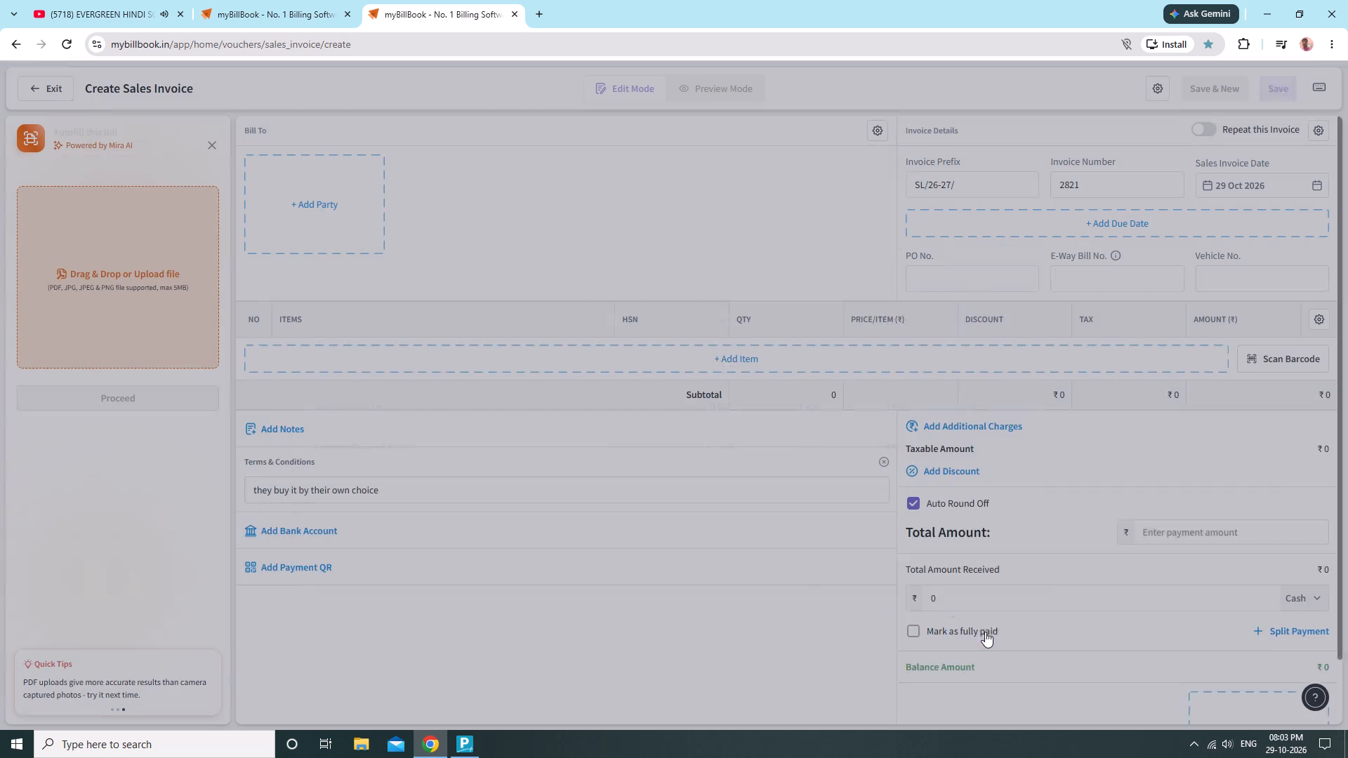
{"action": "left_click", "coordinate": [649, 260]}
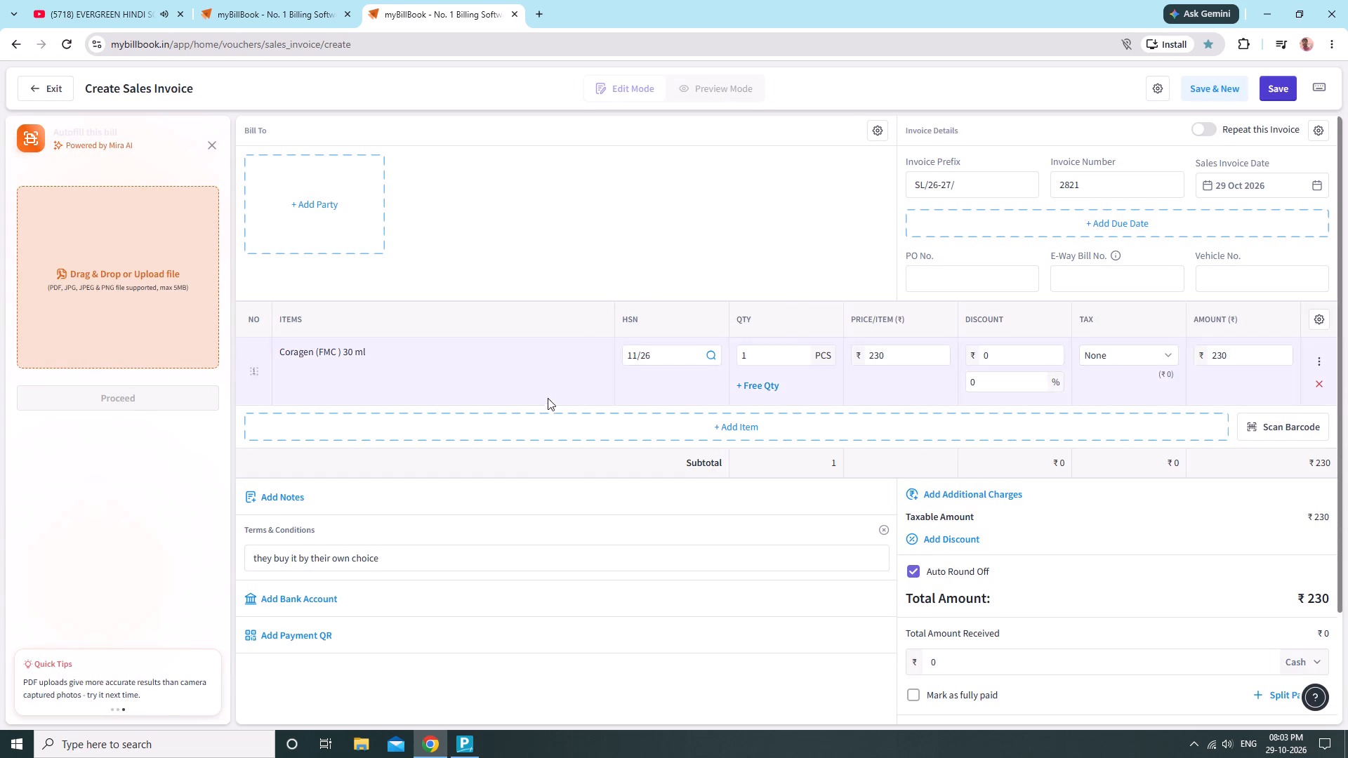
Add one Rahul spray pump 2 liter to the sales invoice.
{"action": "left_click_drag", "start_coordinate": [550, 402], "coordinate": [551, 413]}
{"action": "left_click", "coordinate": [554, 423]}
{"action": "left_click", "coordinate": [555, 423]}
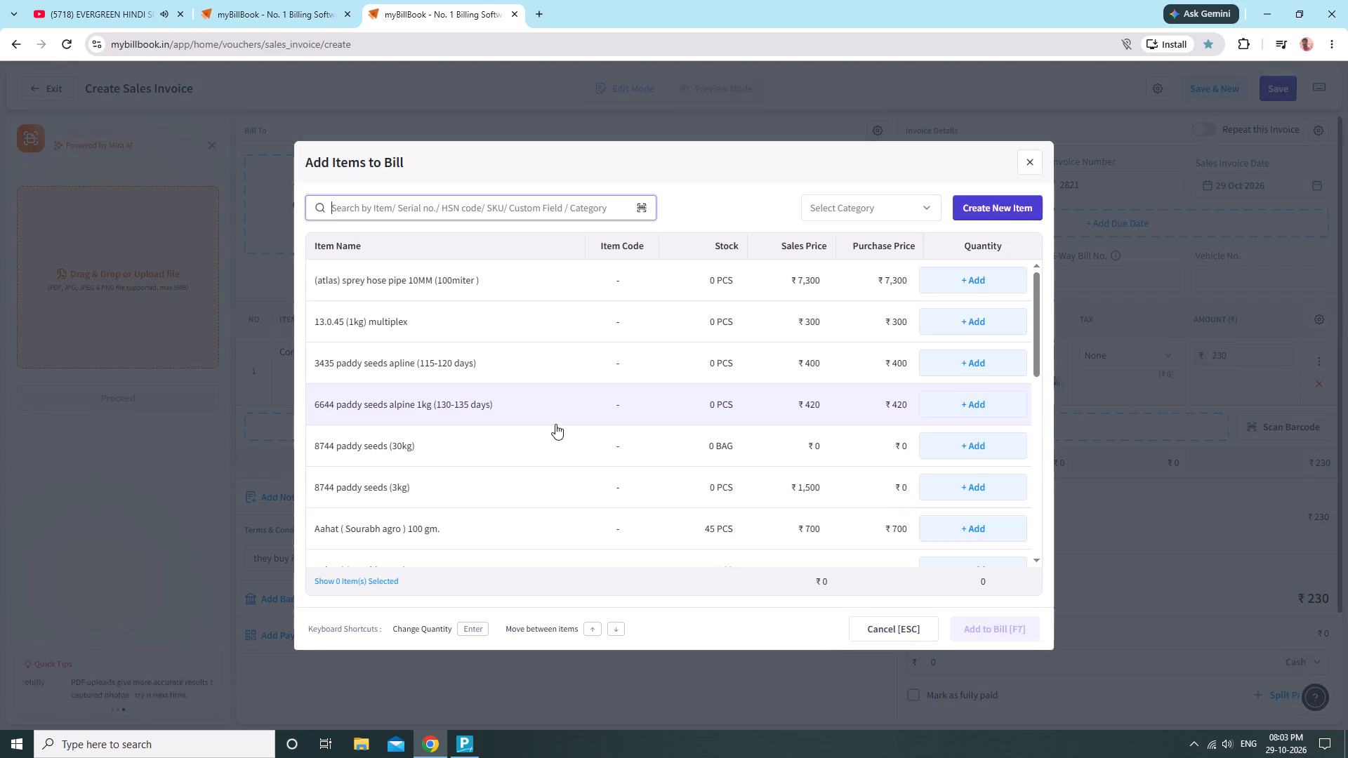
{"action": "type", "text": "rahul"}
{"action": "left_click", "coordinate": [944, 354]}
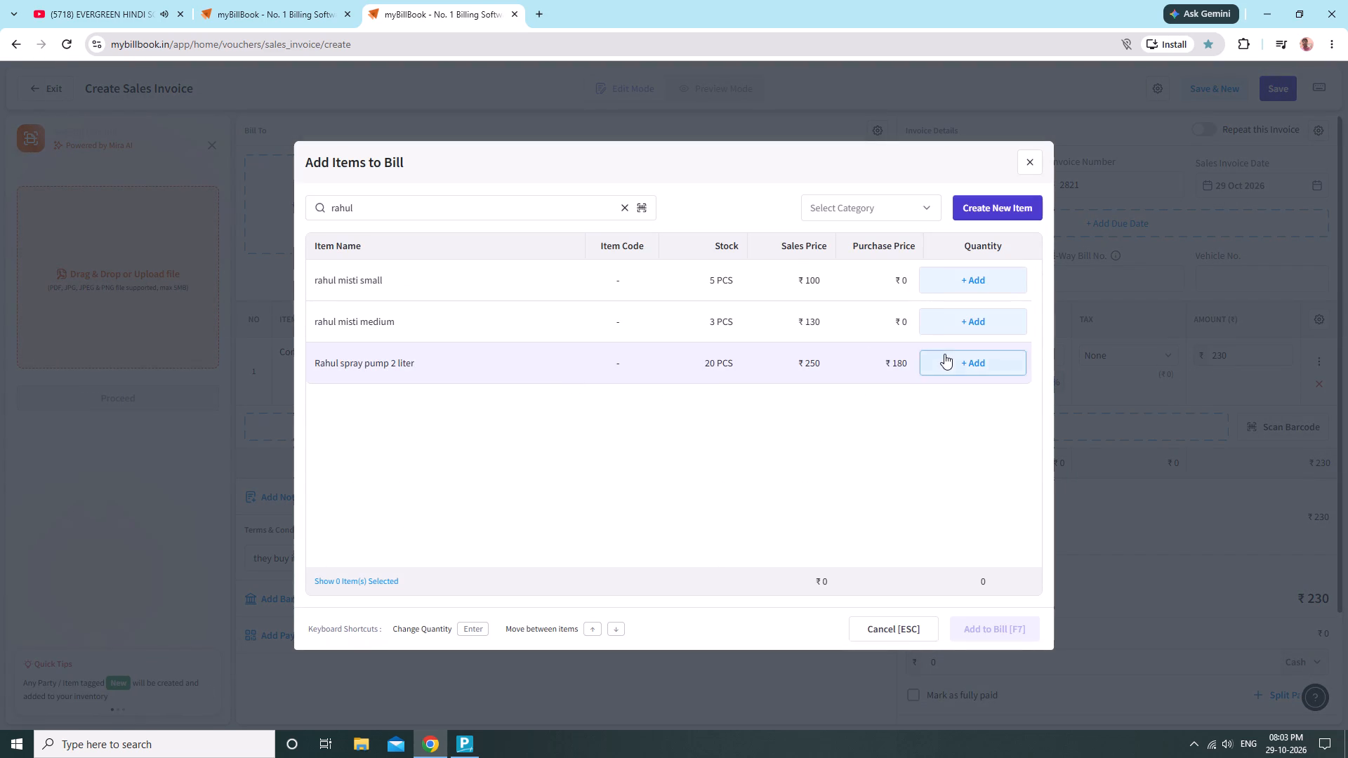
{"action": "left_click", "coordinate": [1005, 625]}
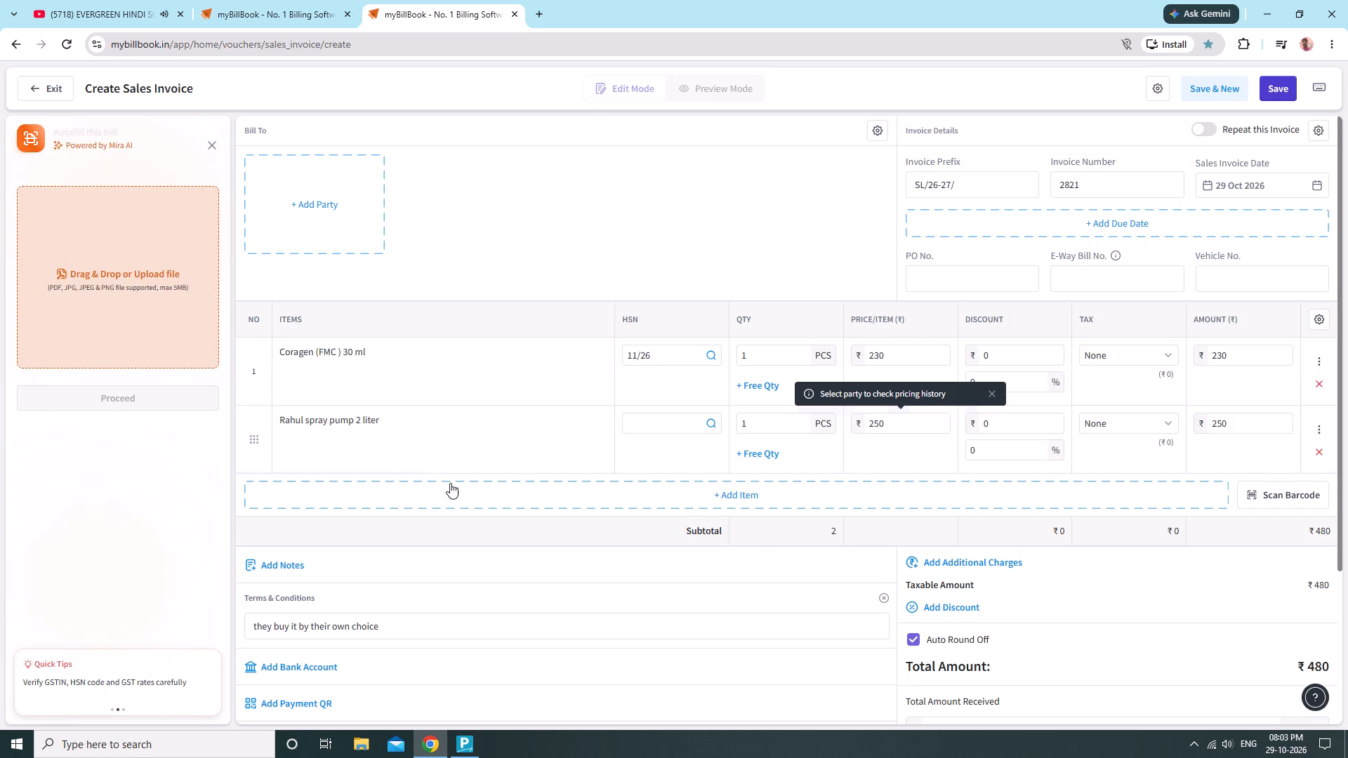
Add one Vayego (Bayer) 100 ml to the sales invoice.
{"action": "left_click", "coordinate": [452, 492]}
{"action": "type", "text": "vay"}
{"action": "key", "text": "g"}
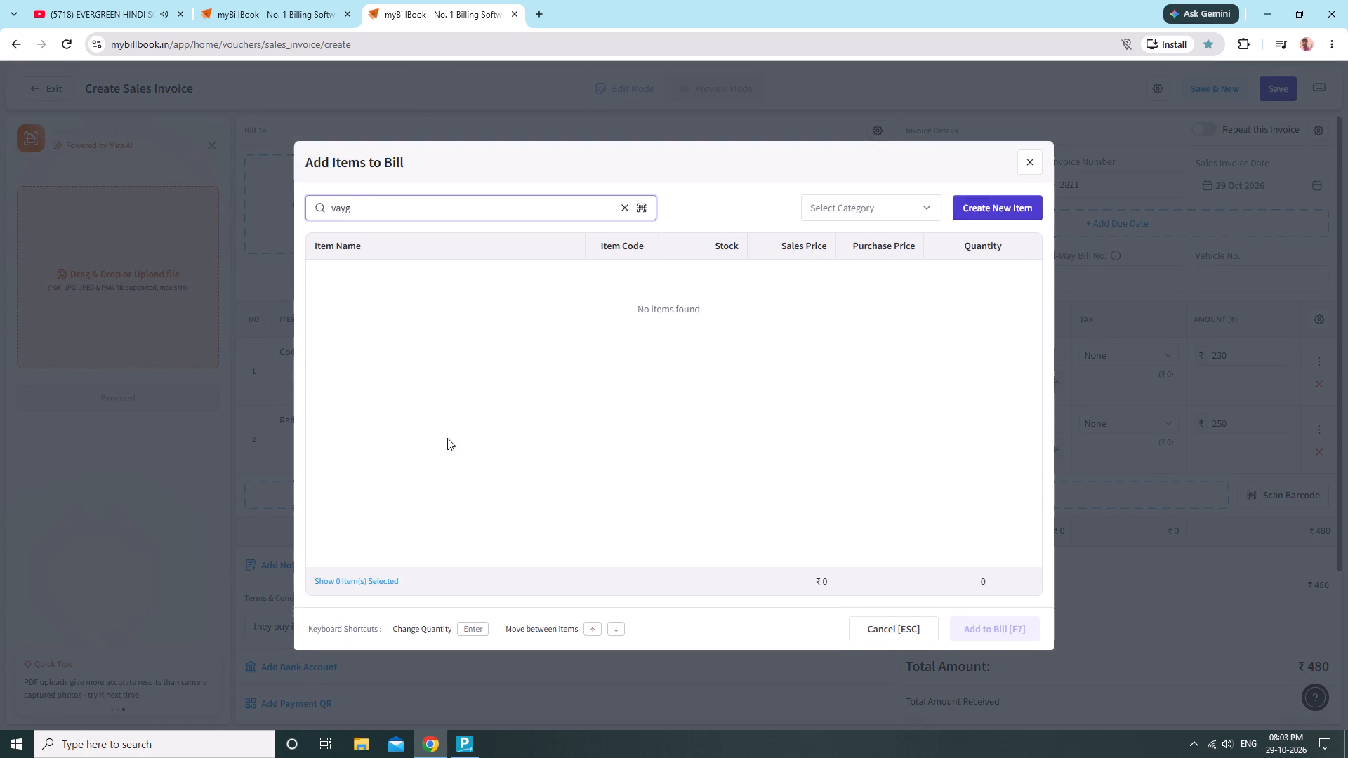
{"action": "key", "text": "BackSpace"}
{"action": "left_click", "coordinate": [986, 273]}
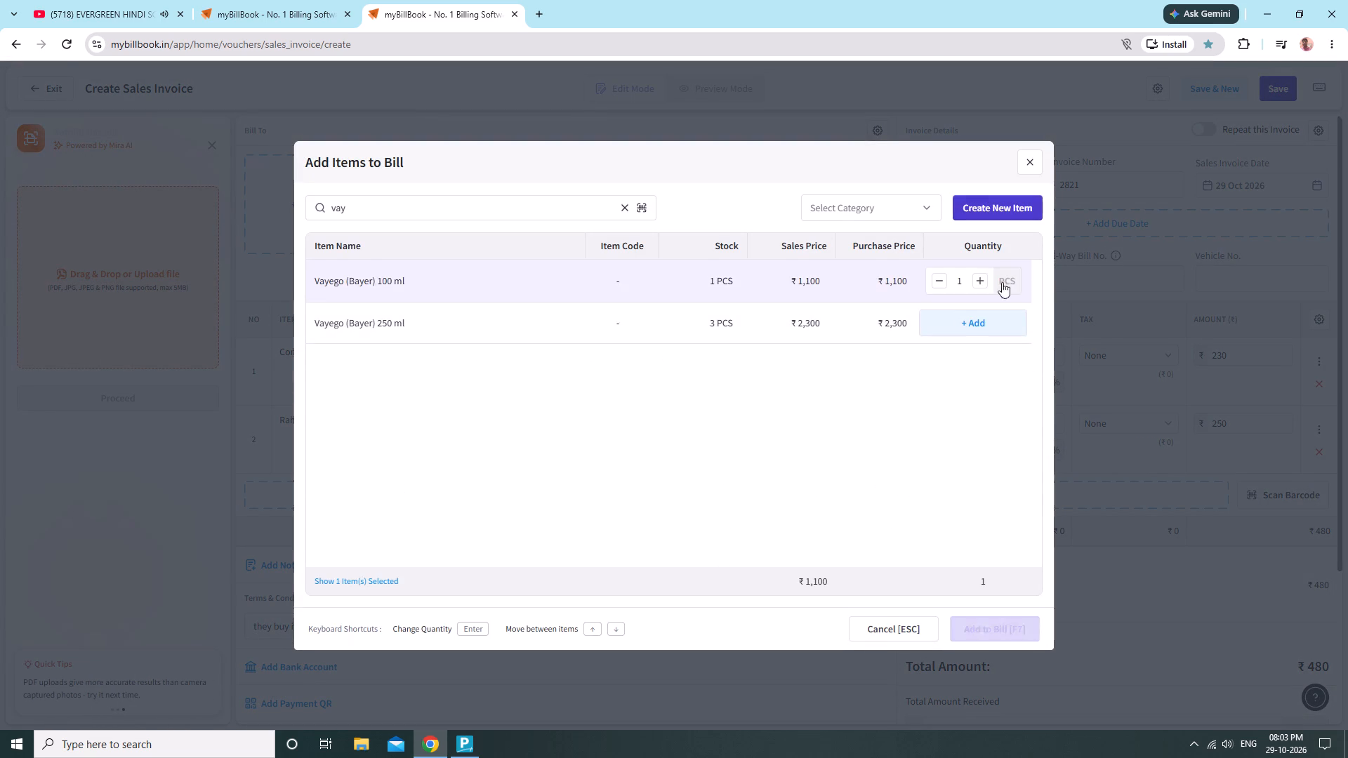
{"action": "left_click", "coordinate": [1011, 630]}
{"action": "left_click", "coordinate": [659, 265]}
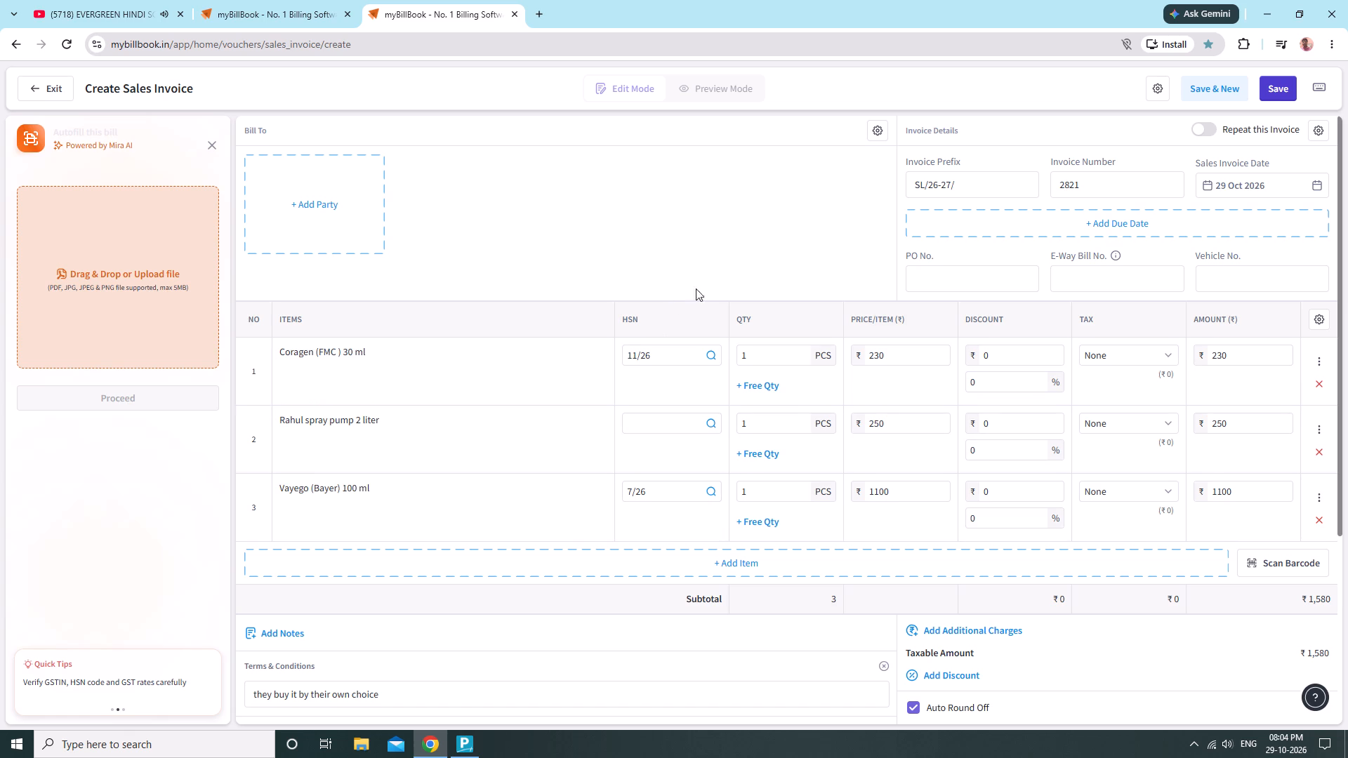
Switch to TallyPrime, leave the ledger description blank and enter -5000 as the PAYMENT MADE amount.
{"action": "left_click", "coordinate": [455, 740]}
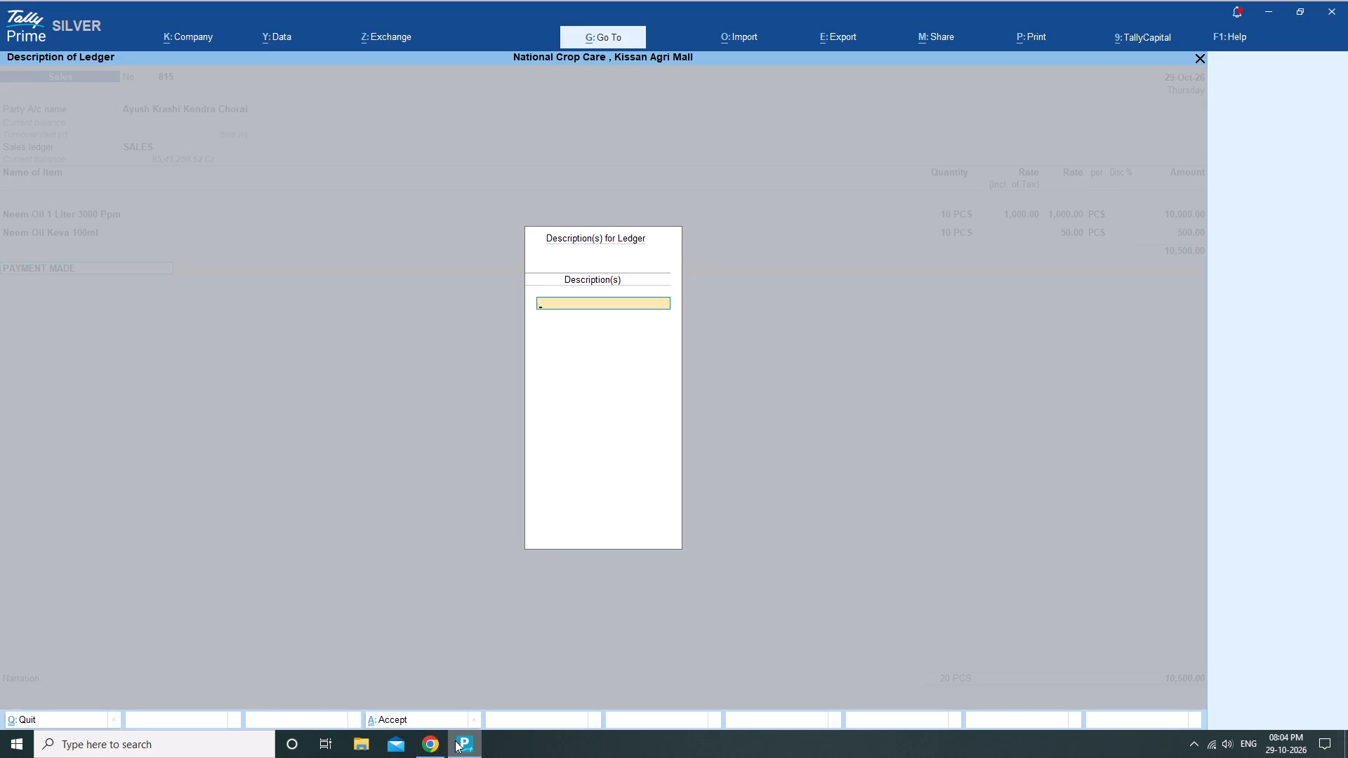
{"action": "left_click_drag", "start_coordinate": [548, 757], "coordinate": [600, 757]}
{"action": "key", "text": "Return"}
{"action": "key", "text": "Return"}
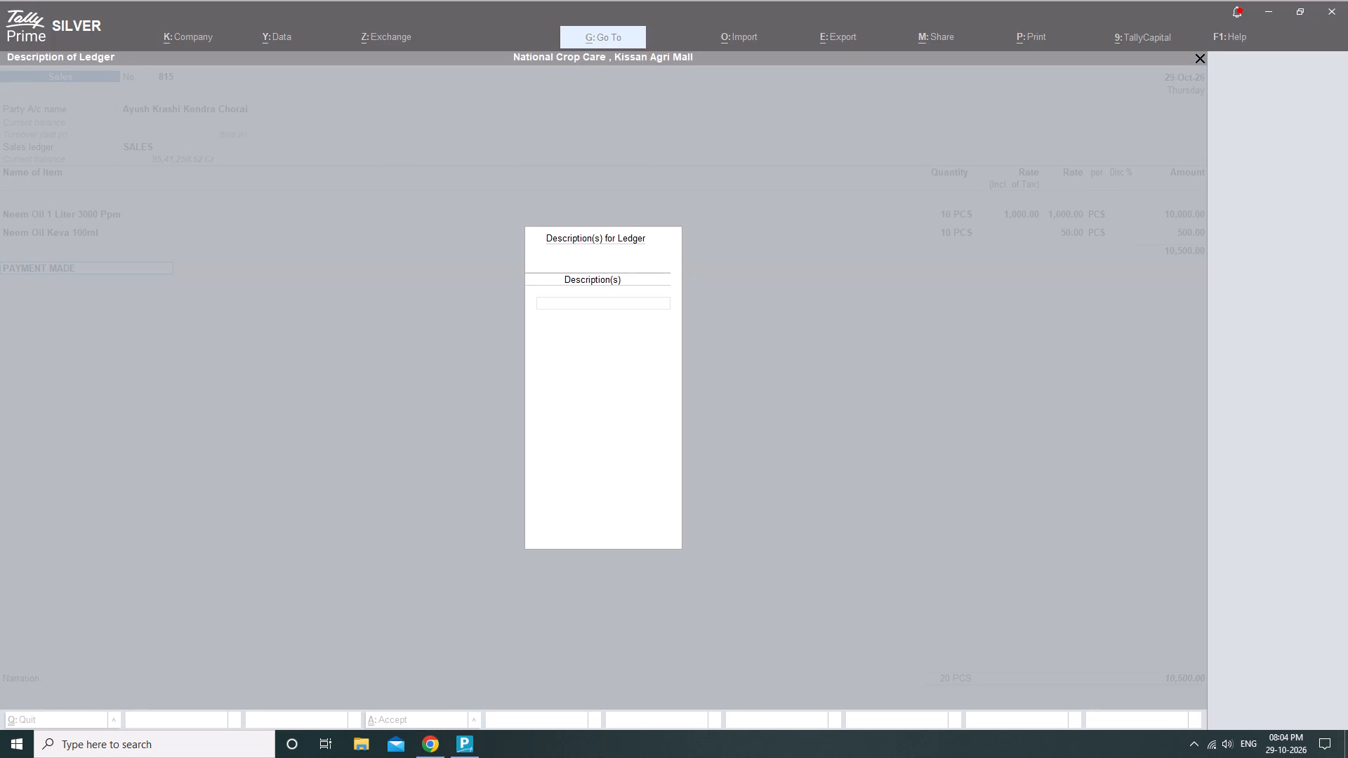
{"action": "left_click", "coordinate": [1197, 413]}
{"action": "key", "text": "Return"}
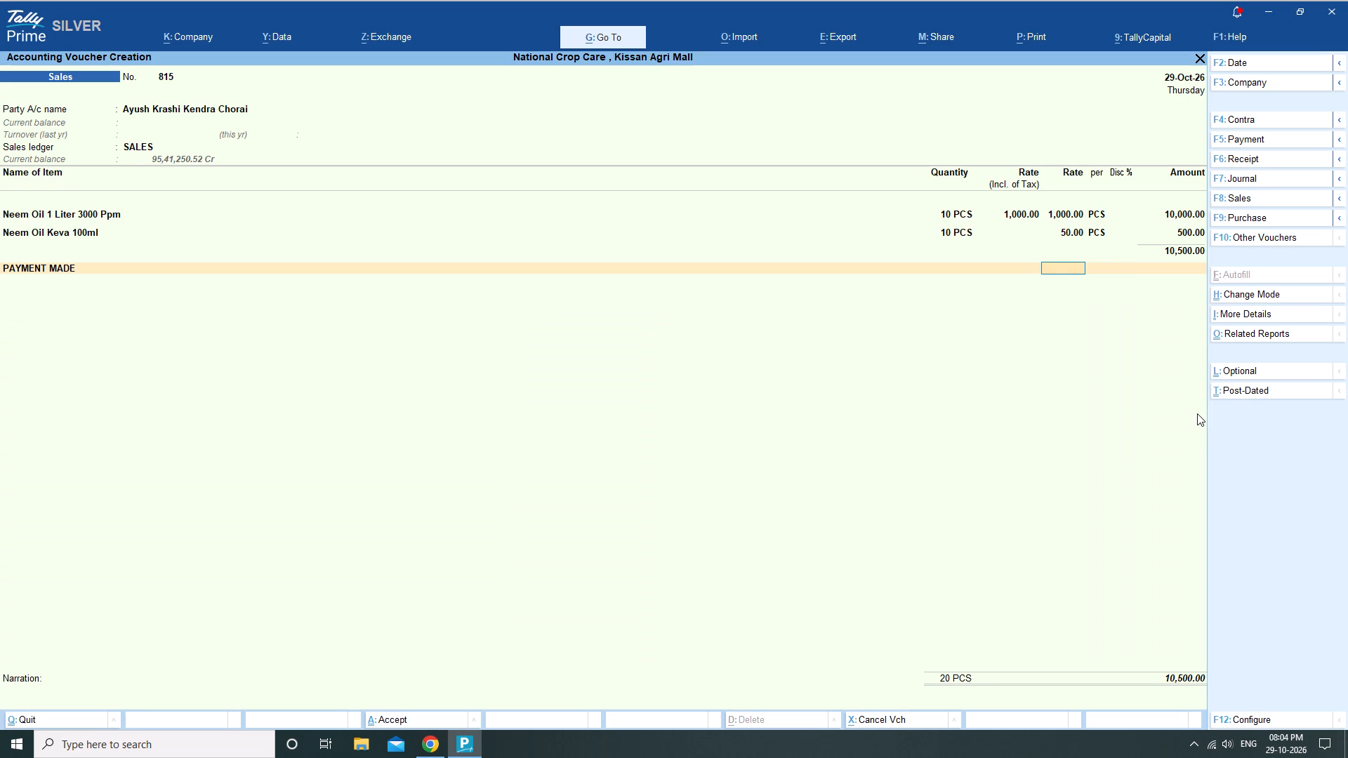
{"action": "key", "text": "Return"}
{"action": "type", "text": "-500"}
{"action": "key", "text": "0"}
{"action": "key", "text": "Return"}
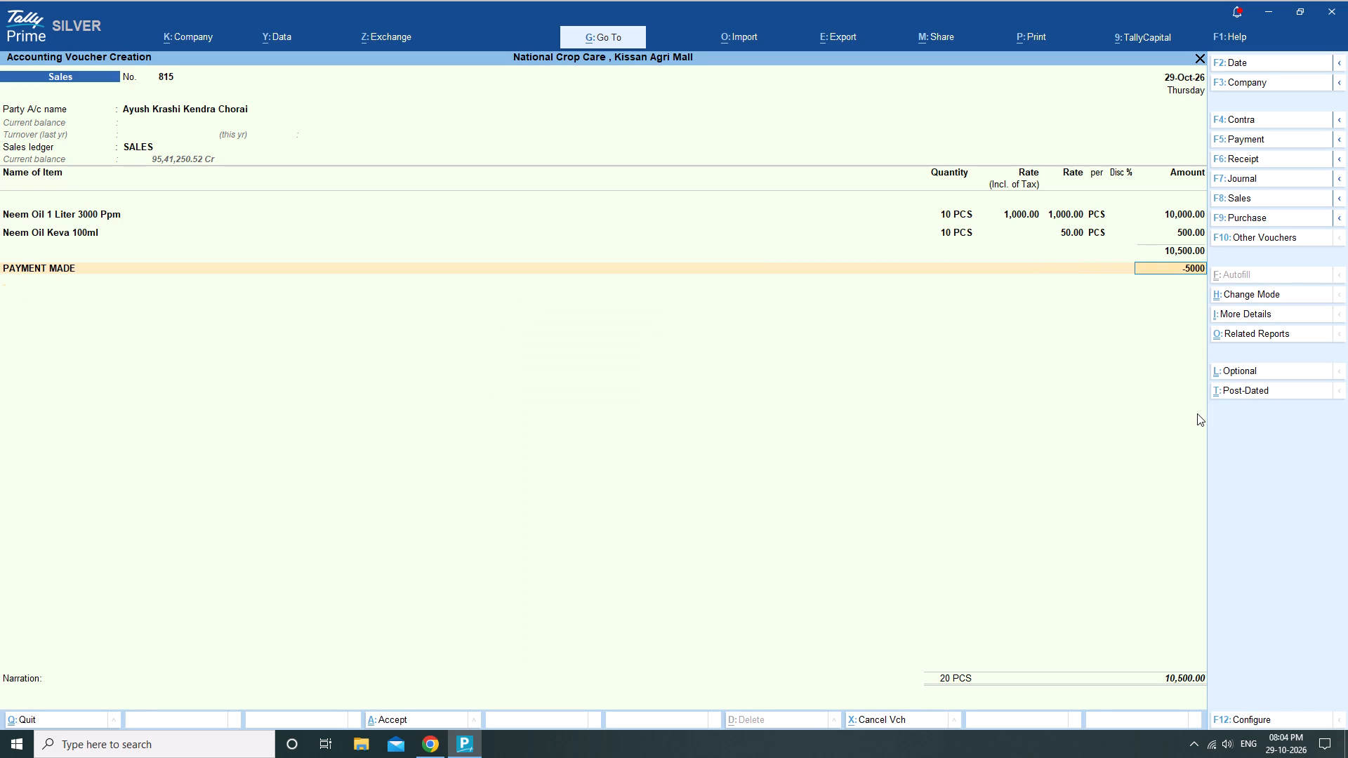
Leave the narration empty and accept the Ayush Krashi Kendra Sales voucher.
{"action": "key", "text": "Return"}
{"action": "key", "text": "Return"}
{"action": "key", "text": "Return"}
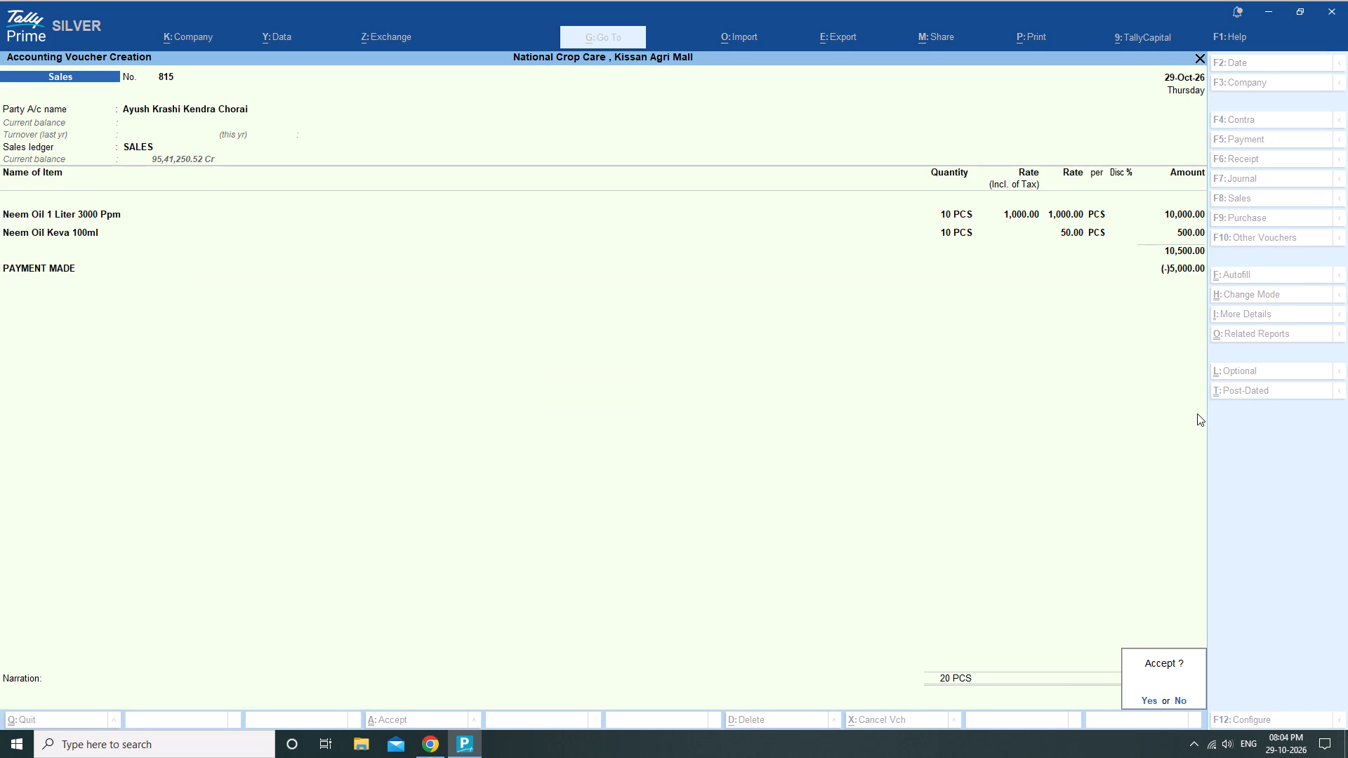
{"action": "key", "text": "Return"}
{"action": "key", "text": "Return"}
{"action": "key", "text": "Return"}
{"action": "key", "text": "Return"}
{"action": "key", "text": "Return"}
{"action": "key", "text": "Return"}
Switch back to myBillBook and search the insecticide category of the invoice's item list for Meshi.
{"action": "left_click", "coordinate": [435, 744]}
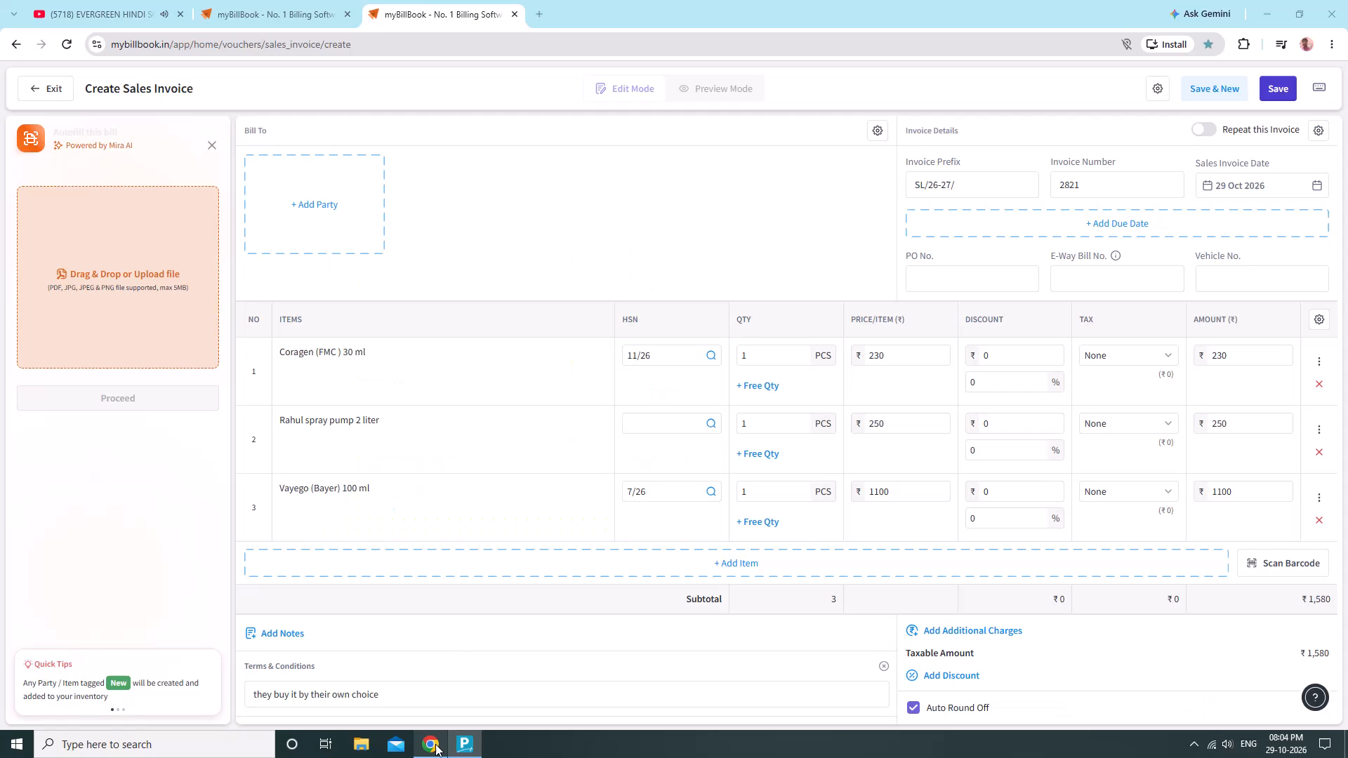
{"action": "left_click", "coordinate": [379, 569]}
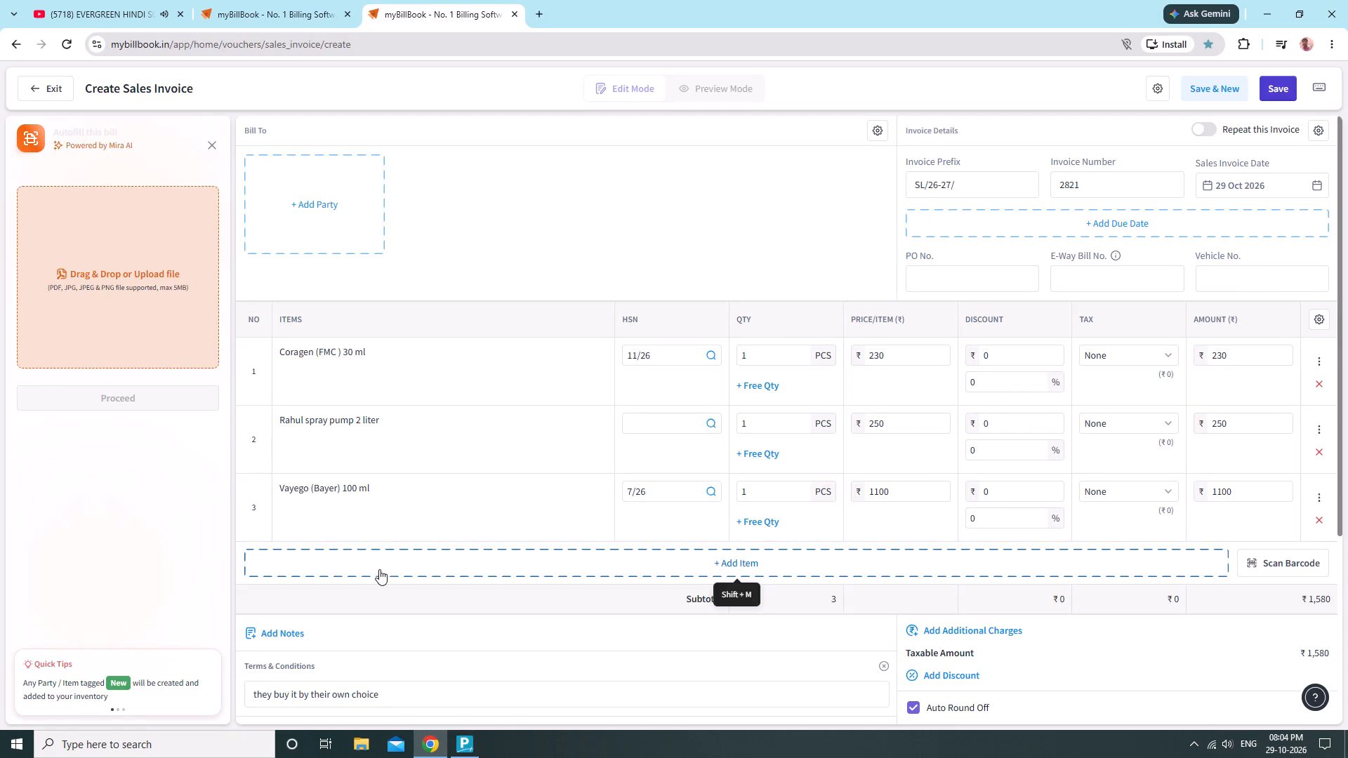
{"action": "left_click", "coordinate": [835, 214]}
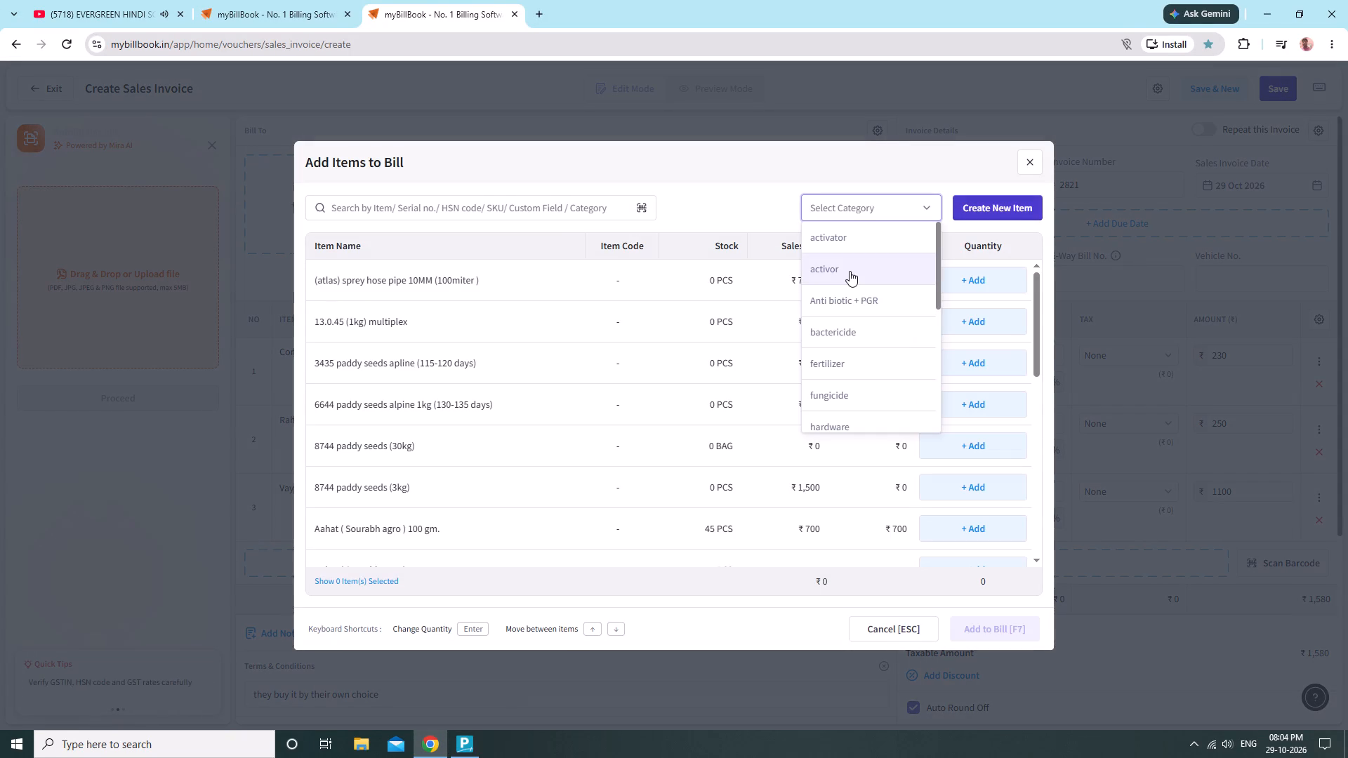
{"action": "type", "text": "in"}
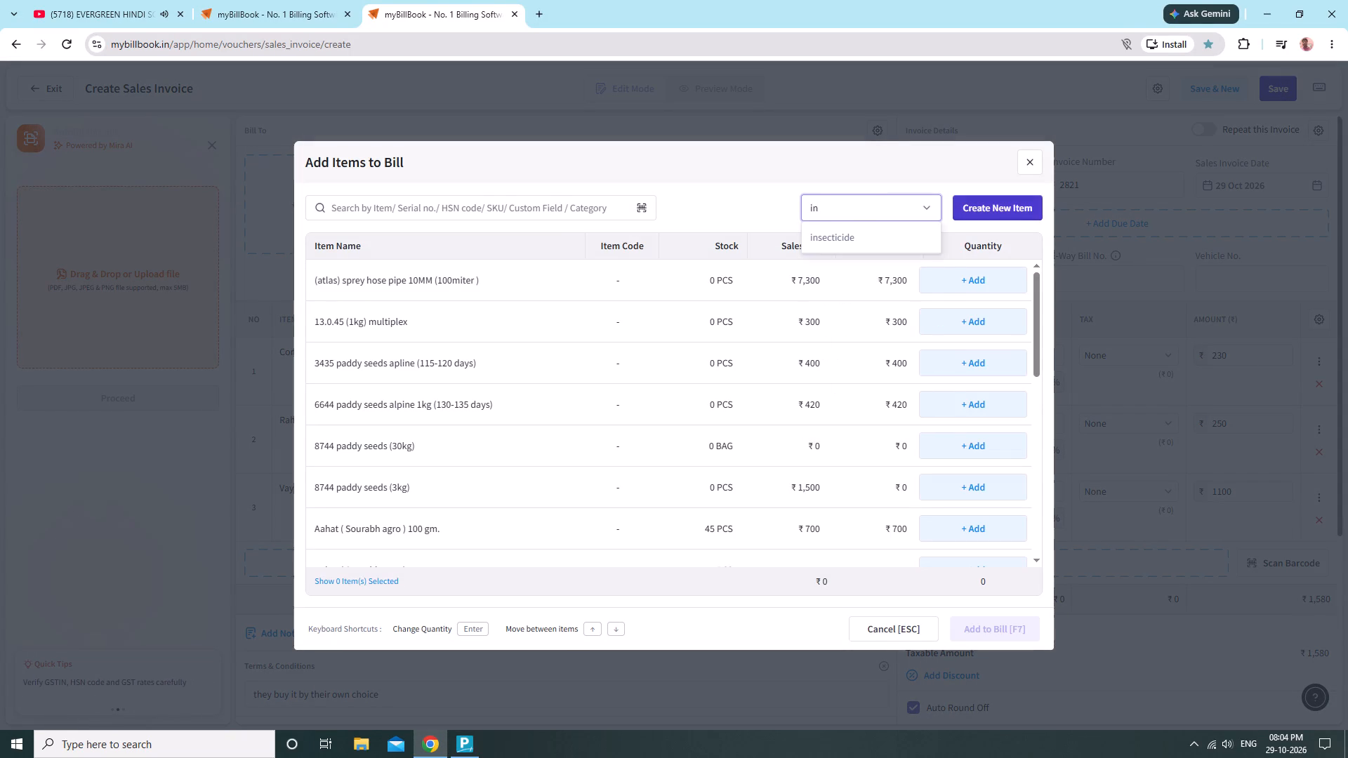
{"action": "left_click", "coordinate": [920, 245]}
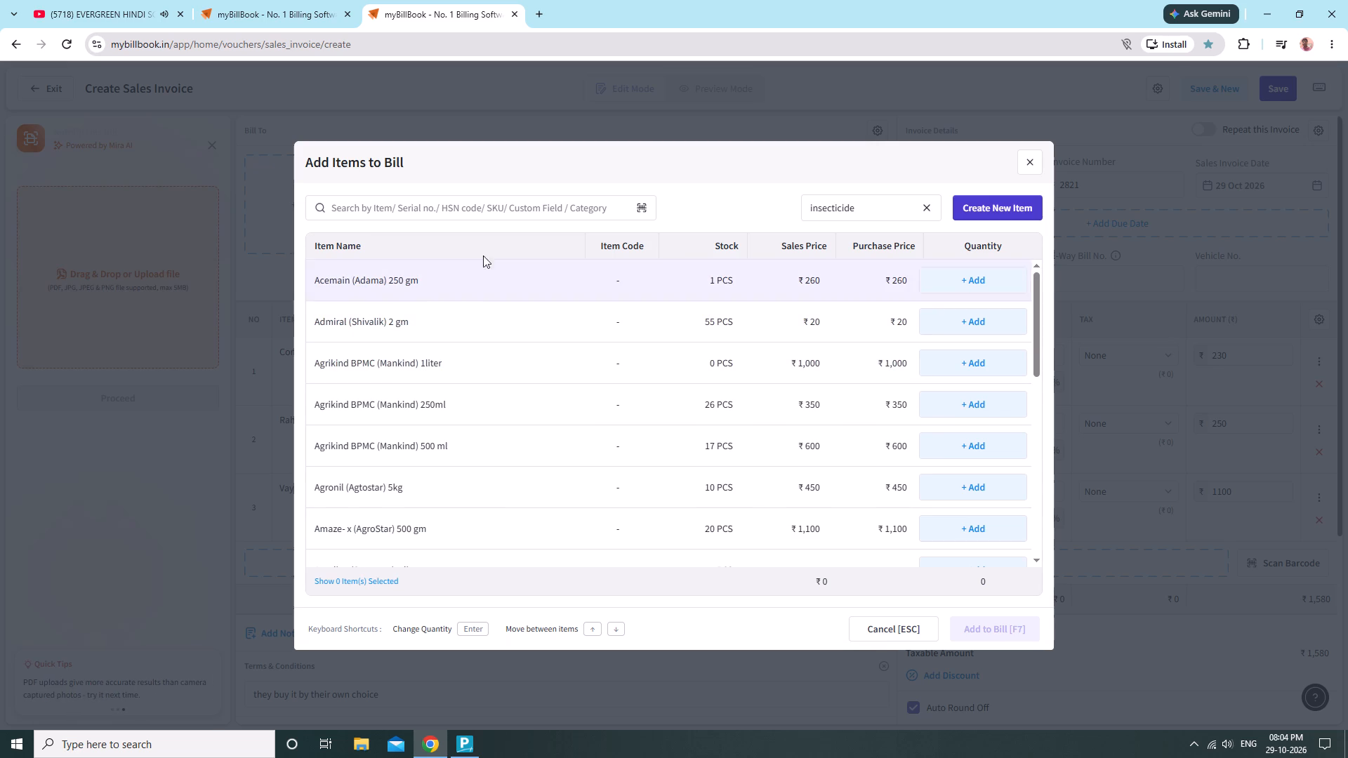
{"action": "left_click", "coordinate": [495, 211]}
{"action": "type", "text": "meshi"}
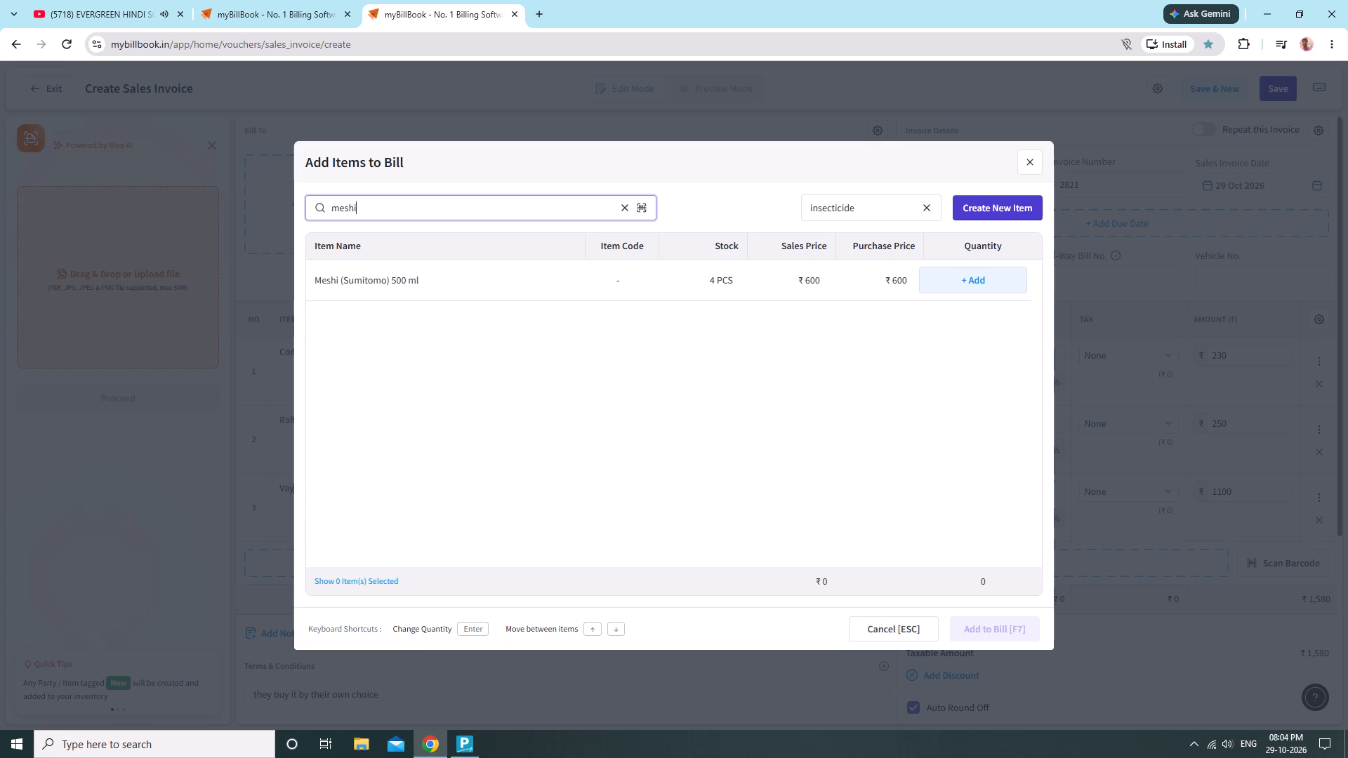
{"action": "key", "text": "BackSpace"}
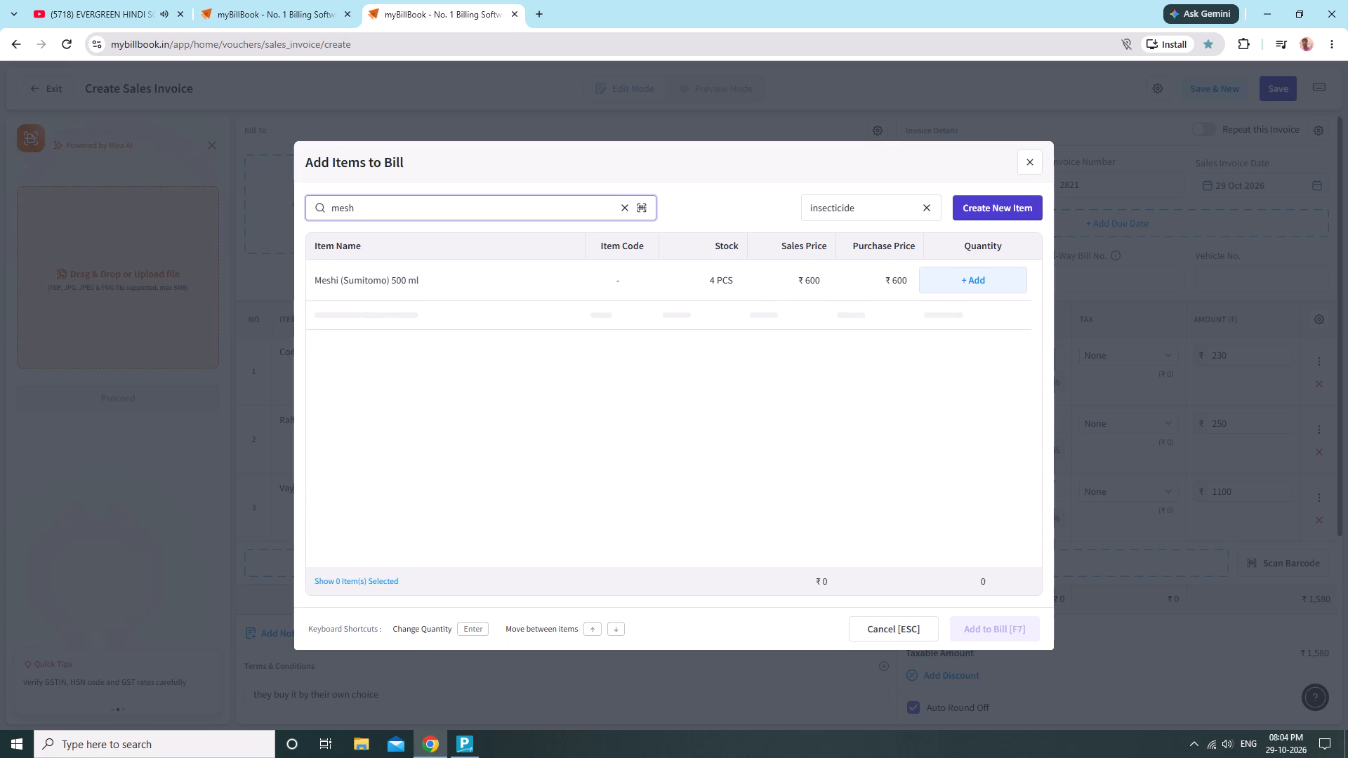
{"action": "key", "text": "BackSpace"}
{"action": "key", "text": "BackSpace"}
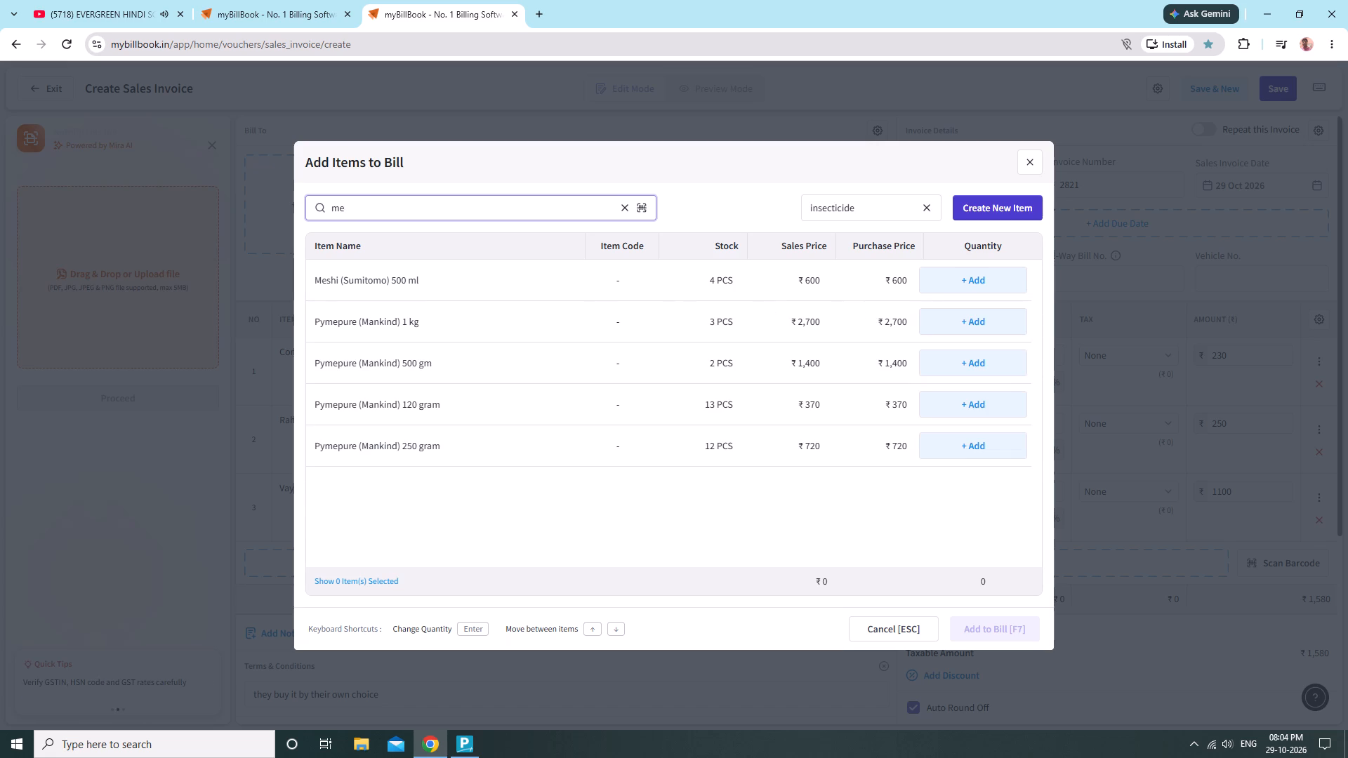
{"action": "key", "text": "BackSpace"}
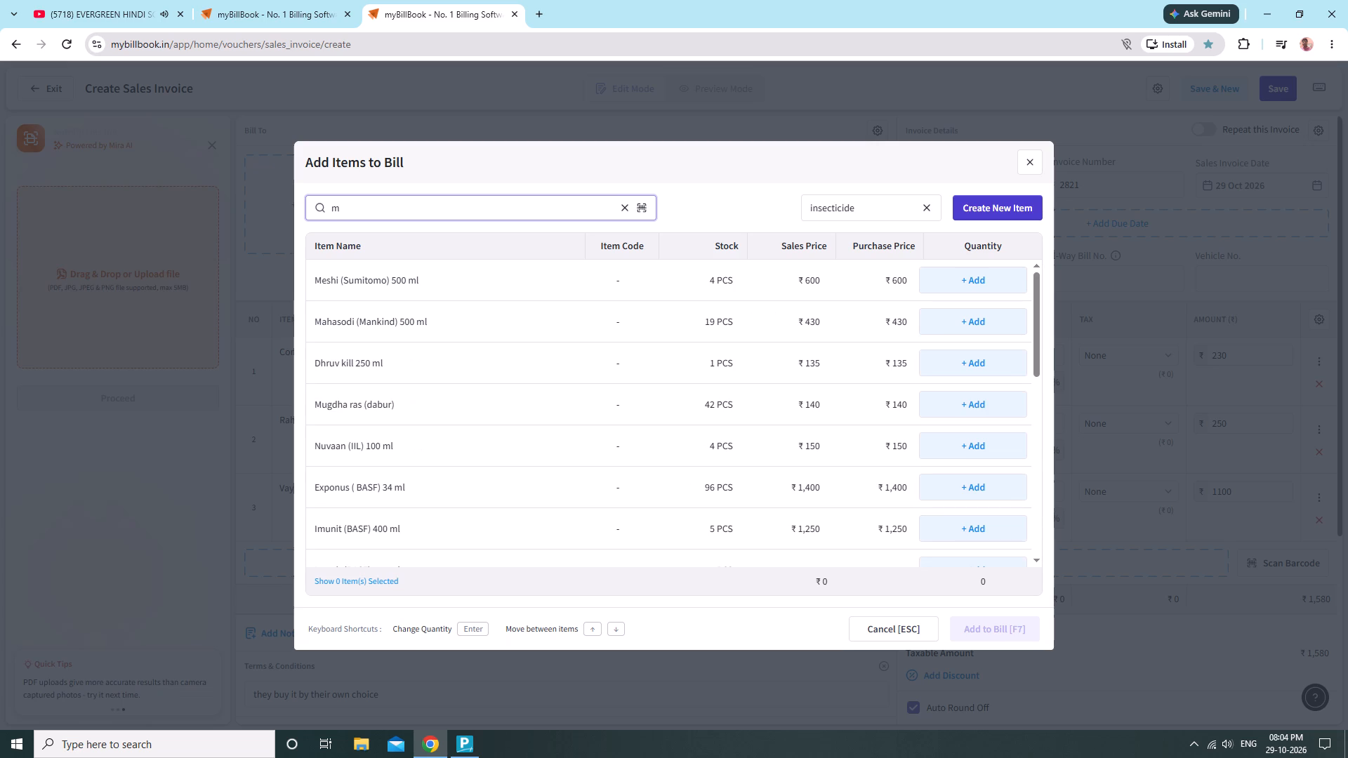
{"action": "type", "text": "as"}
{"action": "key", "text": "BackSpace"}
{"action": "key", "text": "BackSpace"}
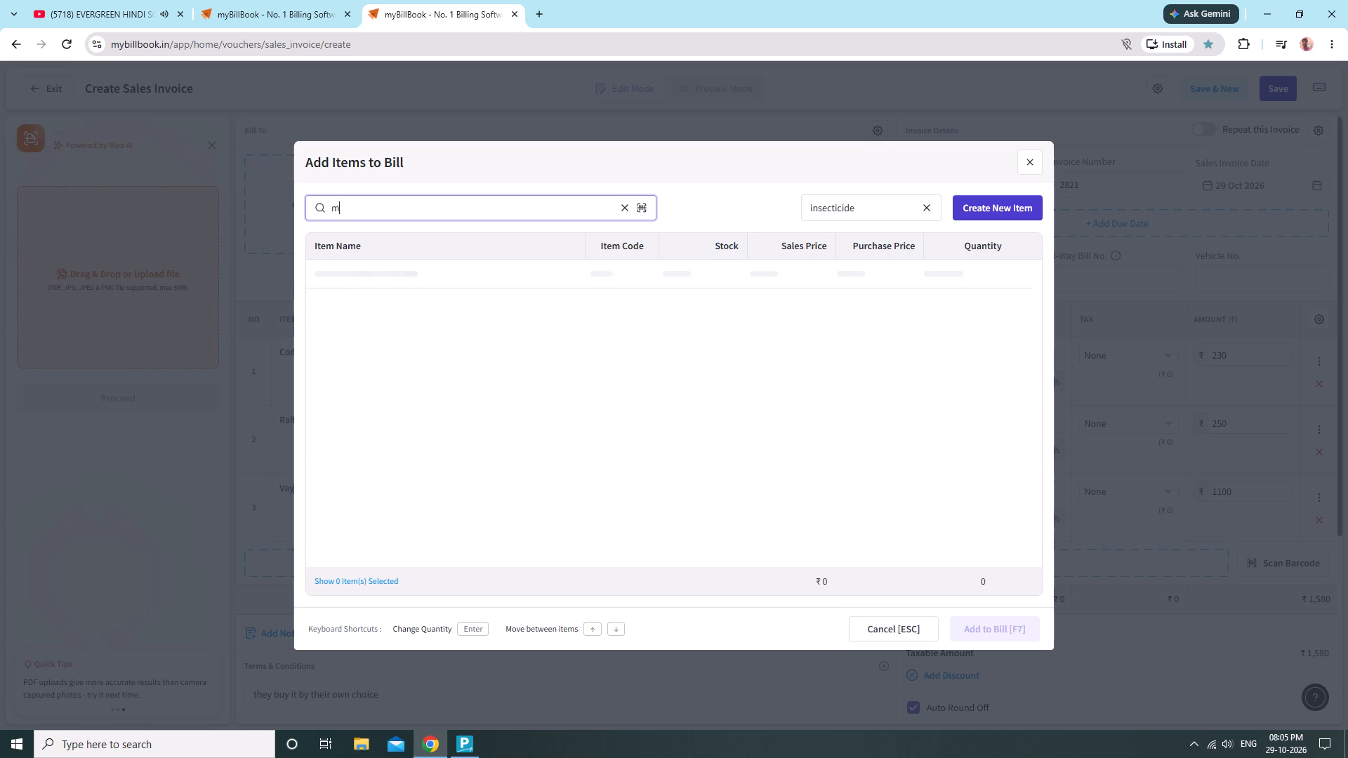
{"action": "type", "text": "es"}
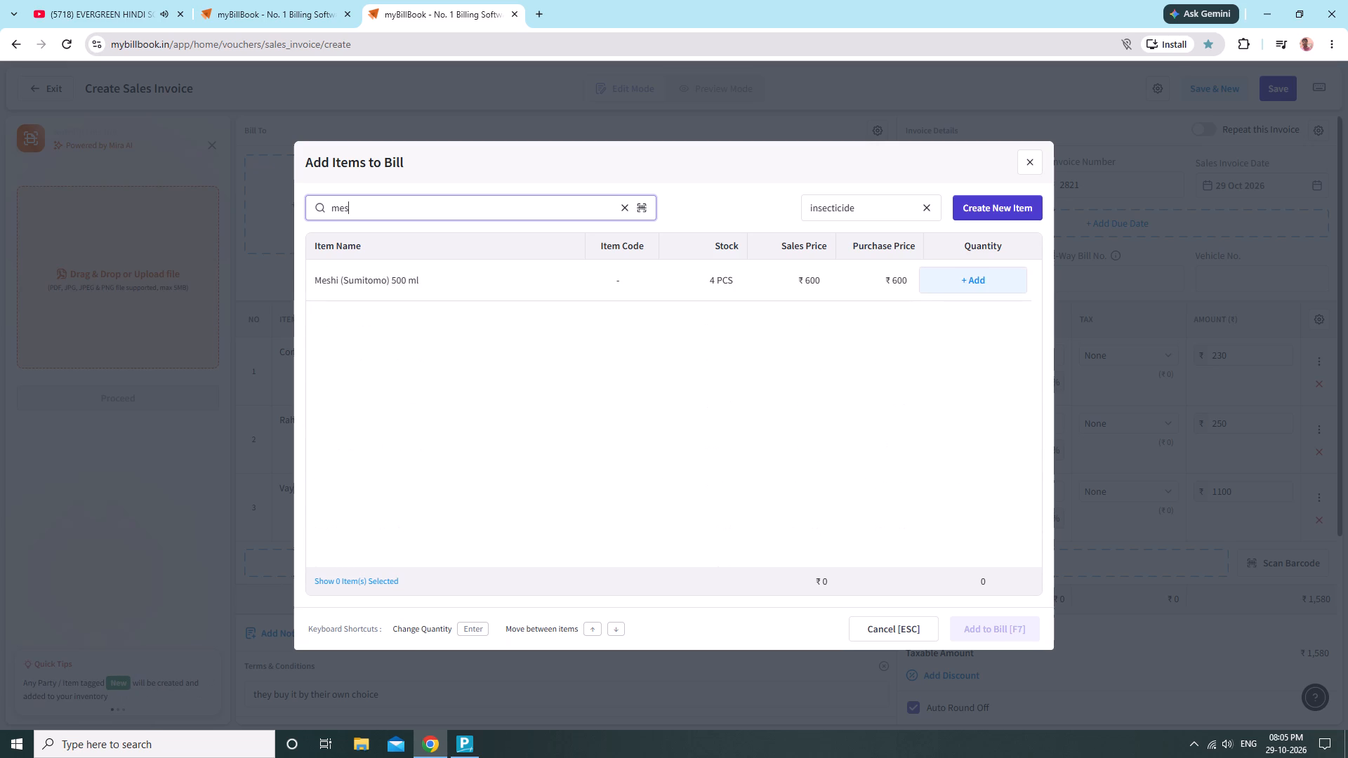
{"action": "left_click", "coordinate": [859, 626]}
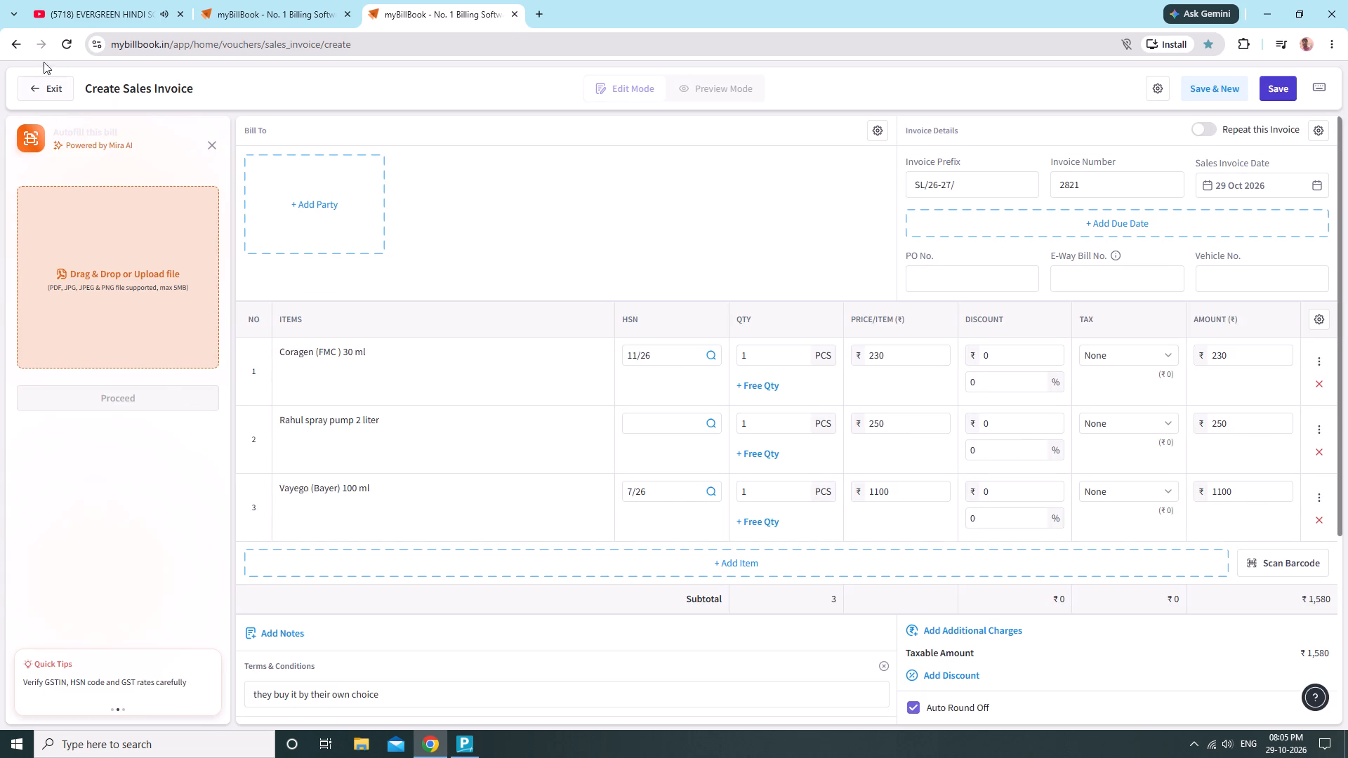
Search all item categories for Meshi and add one Meshi (Sumitomo) 100 ml to the sales invoice.
{"action": "left_click", "coordinate": [491, 2]}
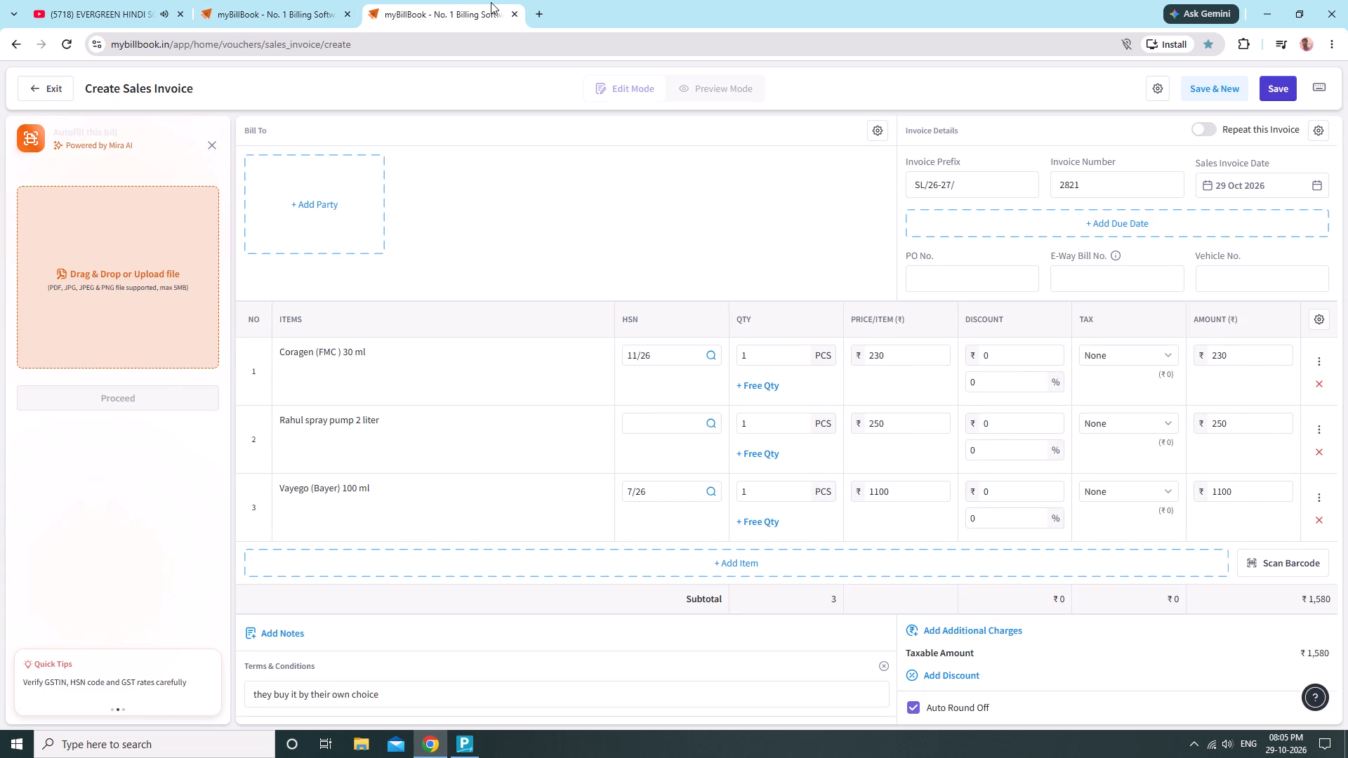
{"action": "left_click", "coordinate": [358, 222]}
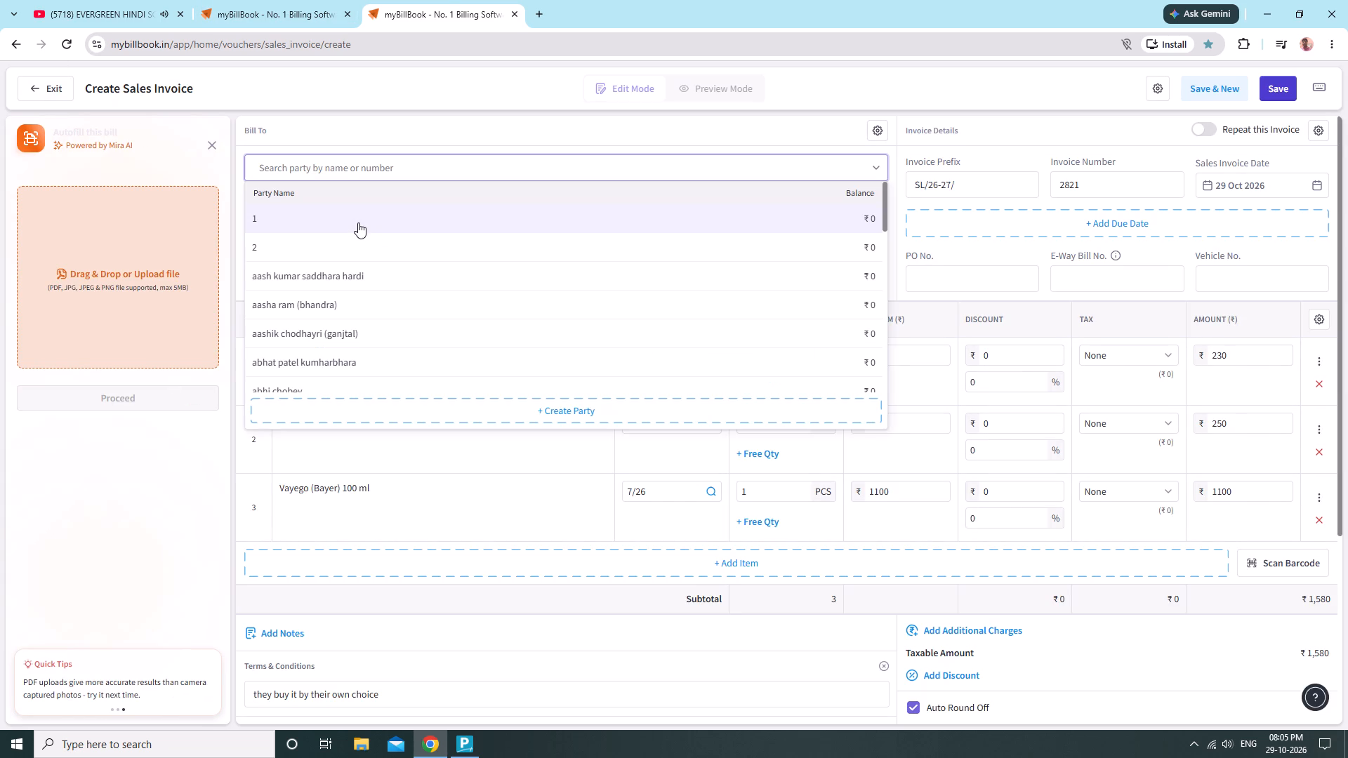
{"action": "left_click", "coordinate": [493, 557]}
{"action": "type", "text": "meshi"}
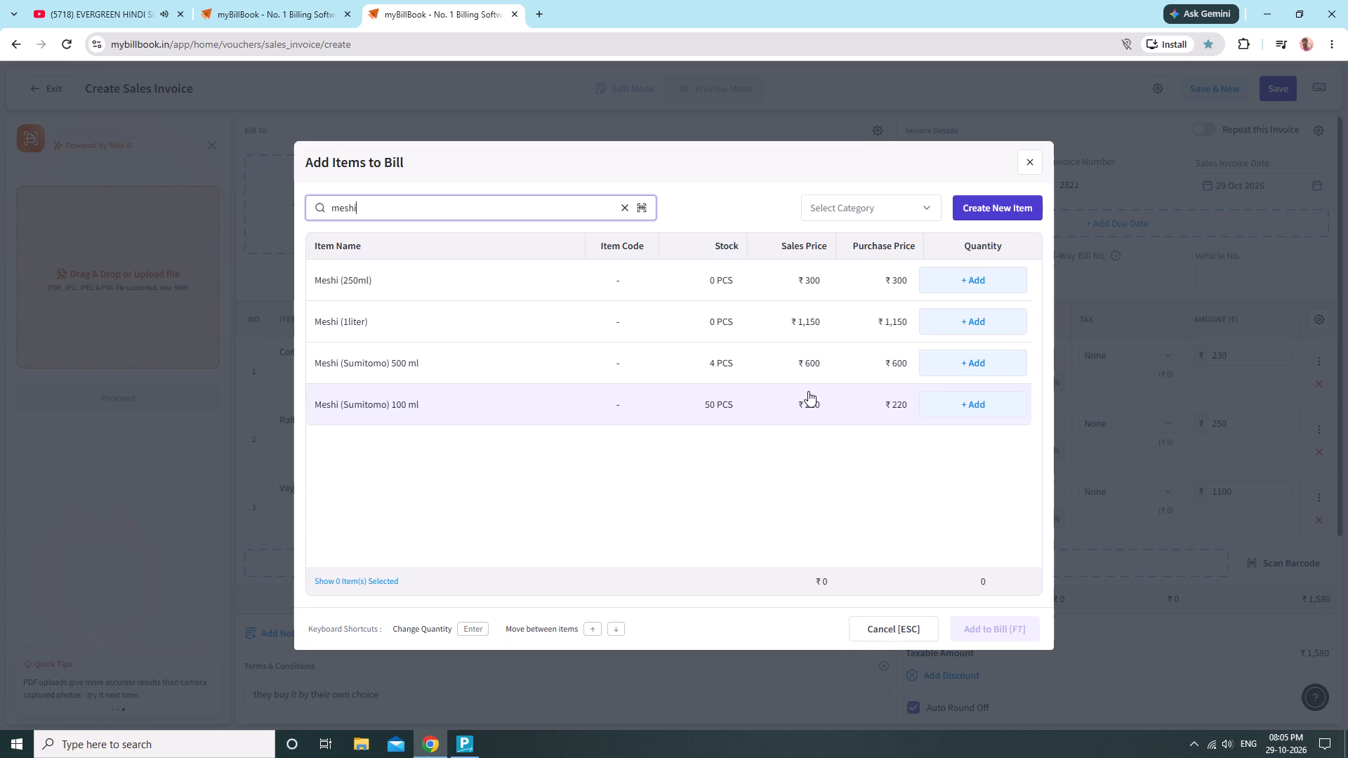
{"action": "left_click", "coordinate": [992, 412]}
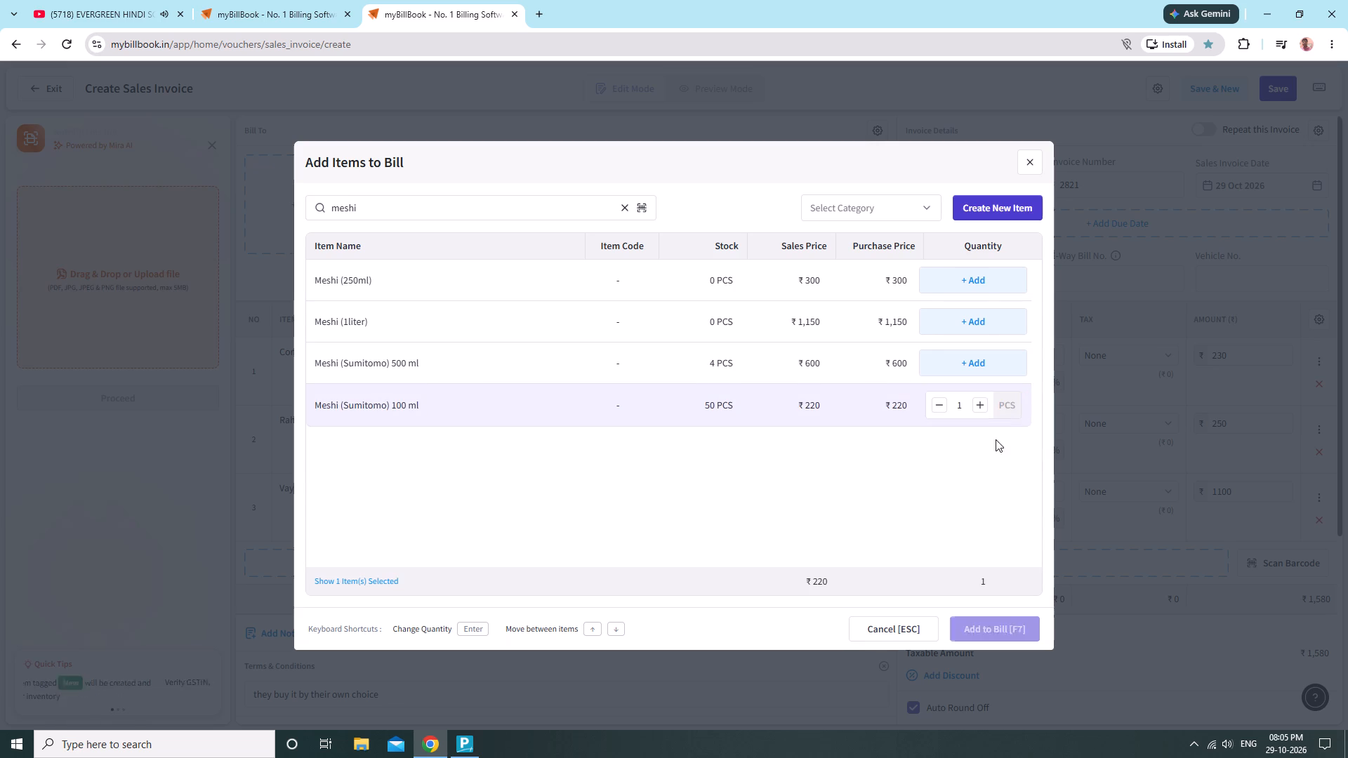
{"action": "left_click", "coordinate": [988, 627]}
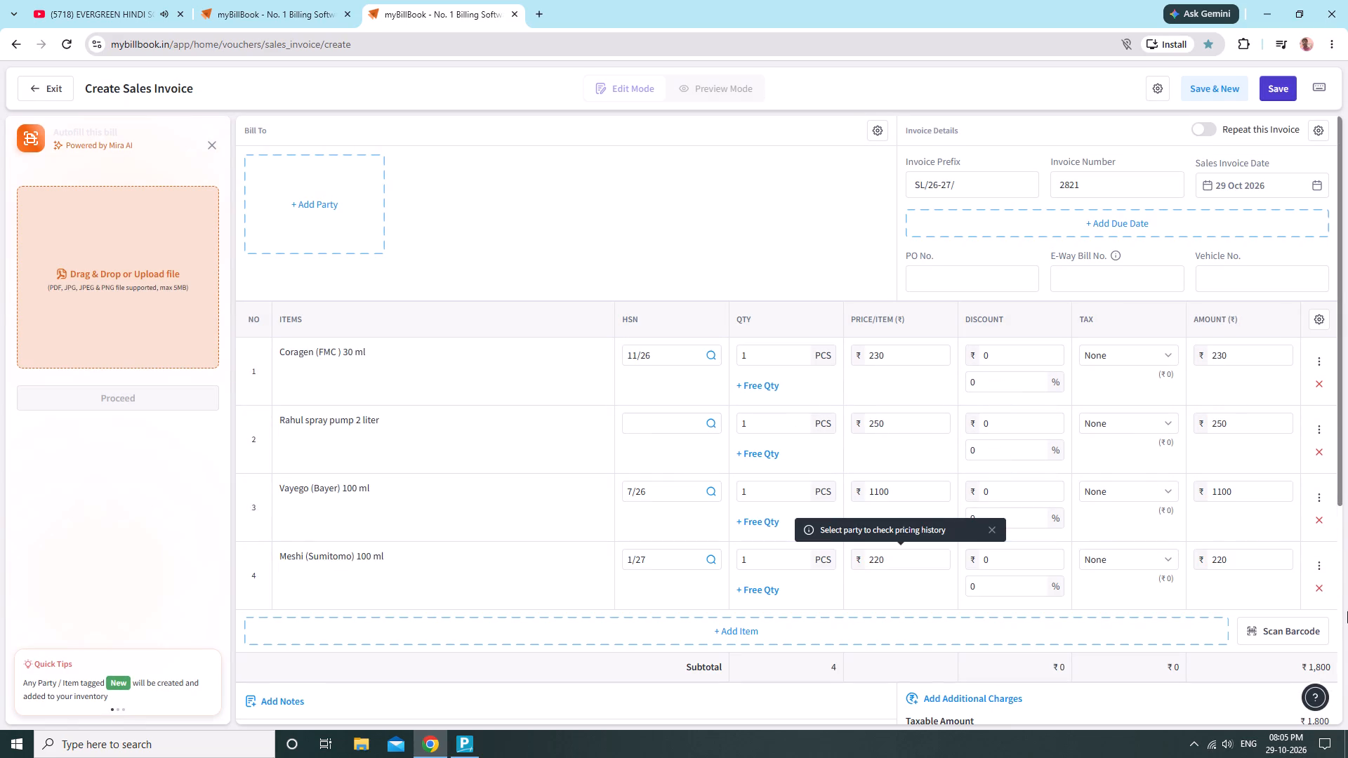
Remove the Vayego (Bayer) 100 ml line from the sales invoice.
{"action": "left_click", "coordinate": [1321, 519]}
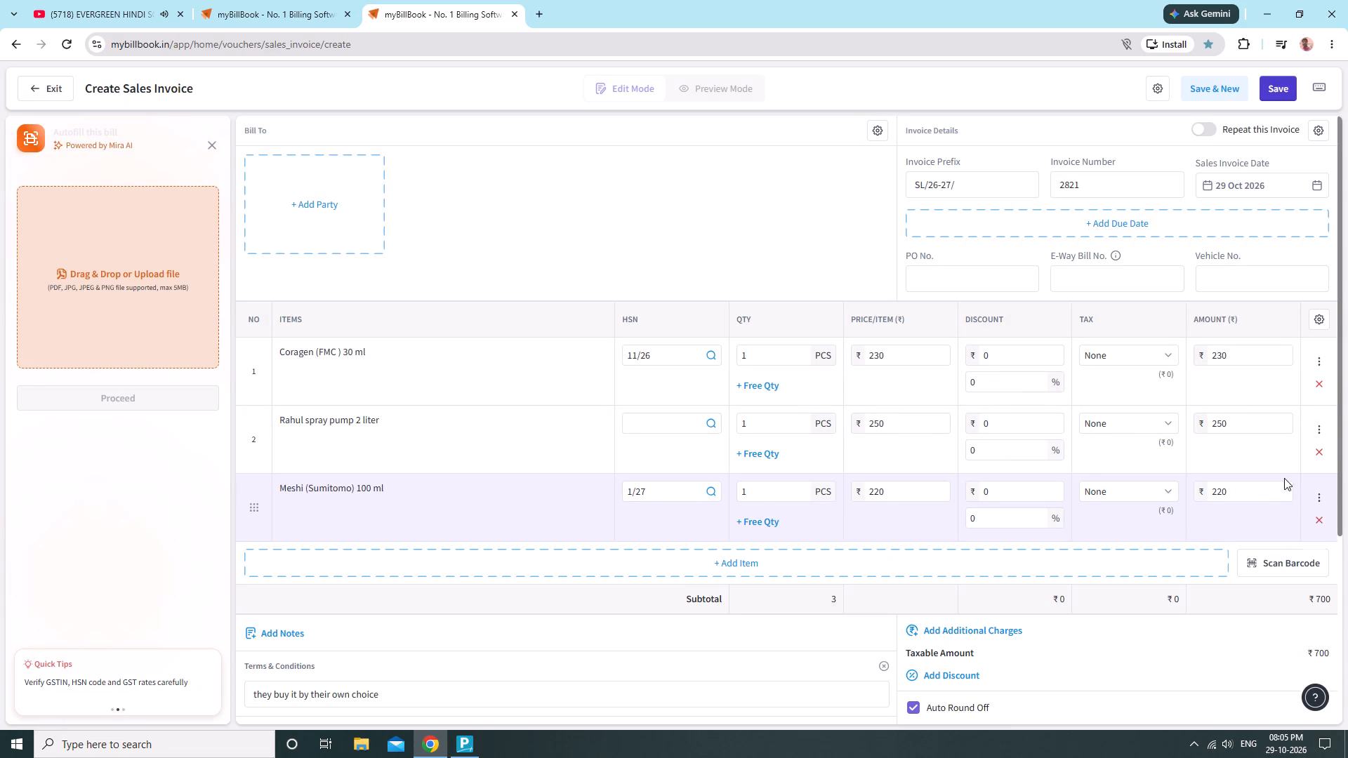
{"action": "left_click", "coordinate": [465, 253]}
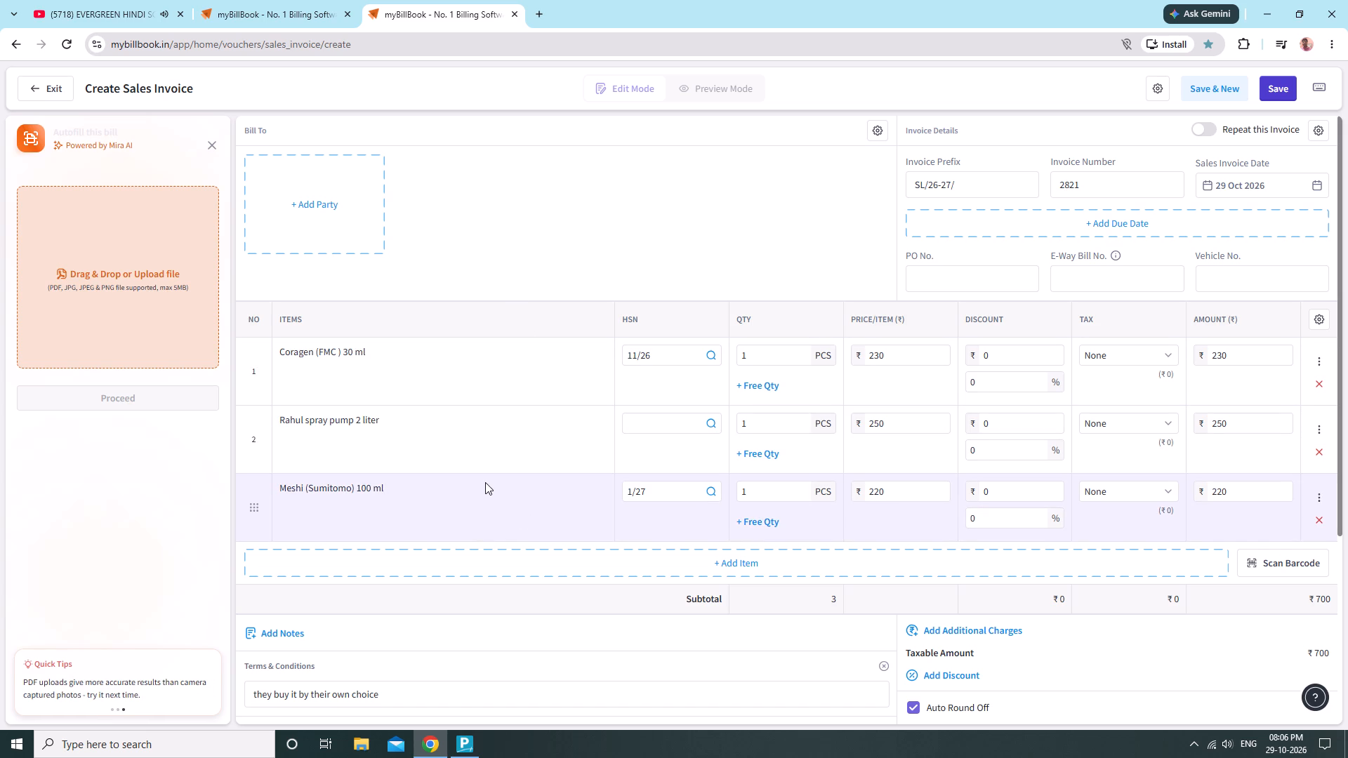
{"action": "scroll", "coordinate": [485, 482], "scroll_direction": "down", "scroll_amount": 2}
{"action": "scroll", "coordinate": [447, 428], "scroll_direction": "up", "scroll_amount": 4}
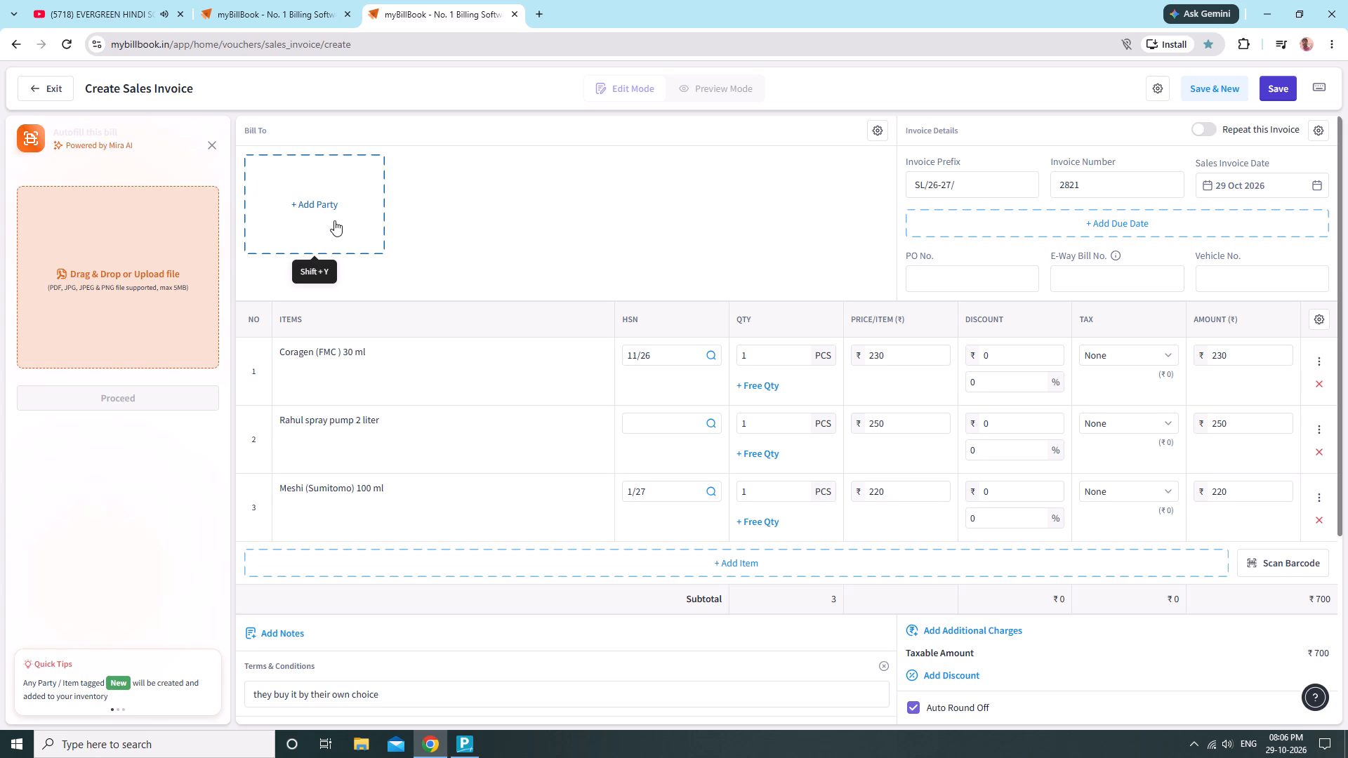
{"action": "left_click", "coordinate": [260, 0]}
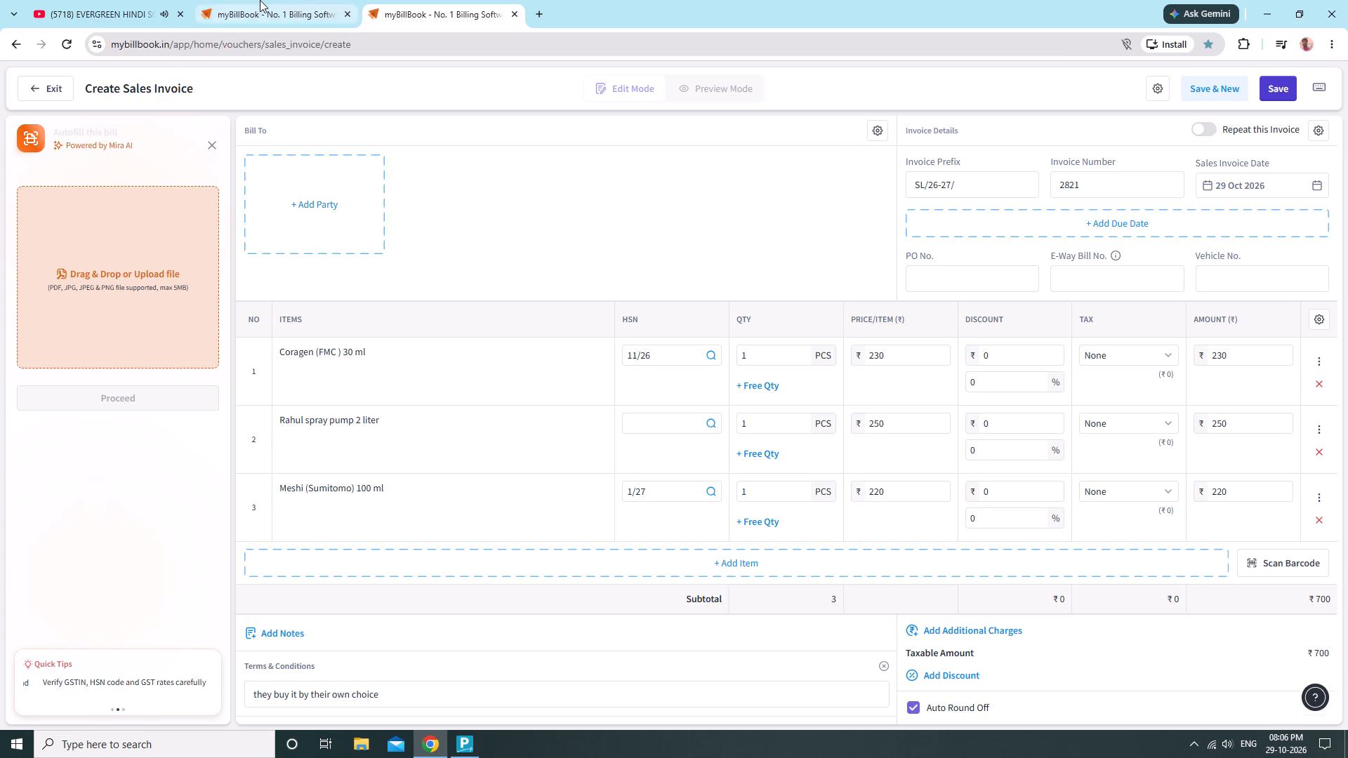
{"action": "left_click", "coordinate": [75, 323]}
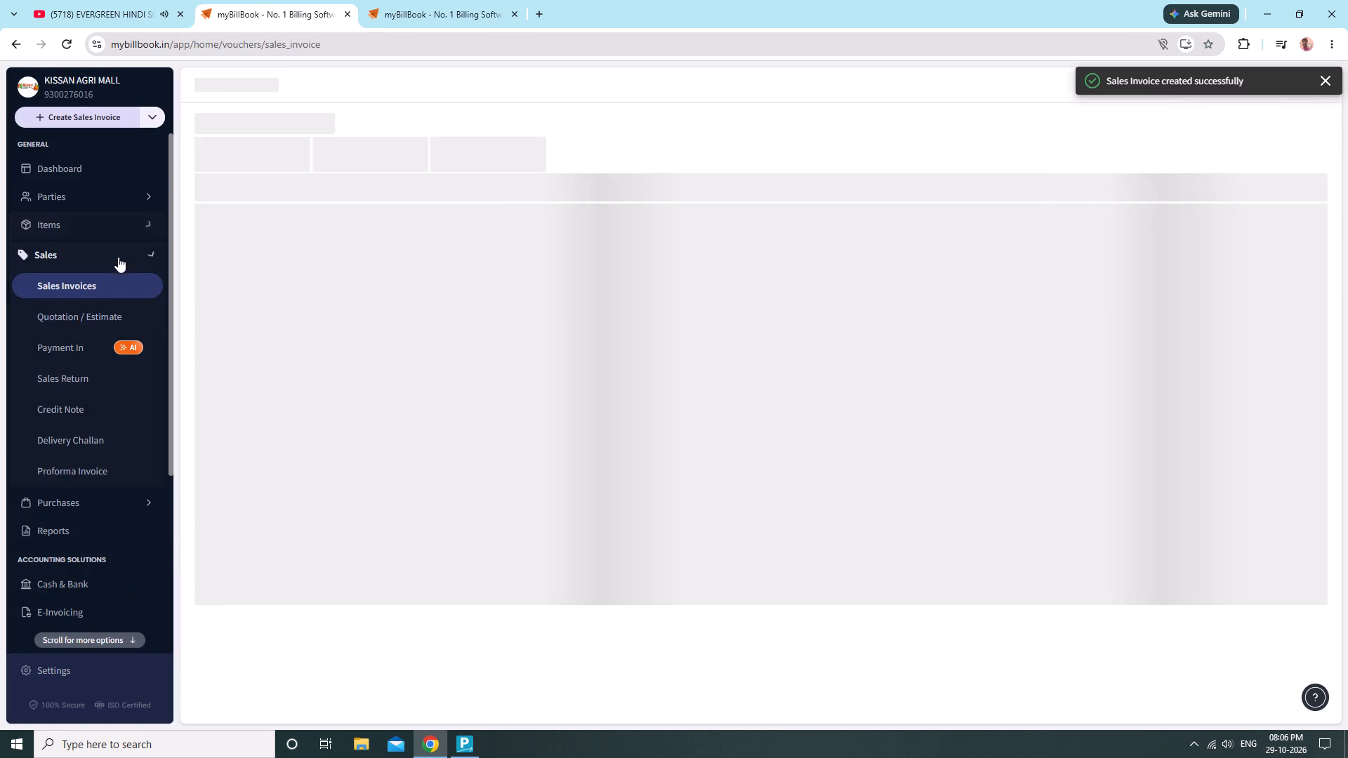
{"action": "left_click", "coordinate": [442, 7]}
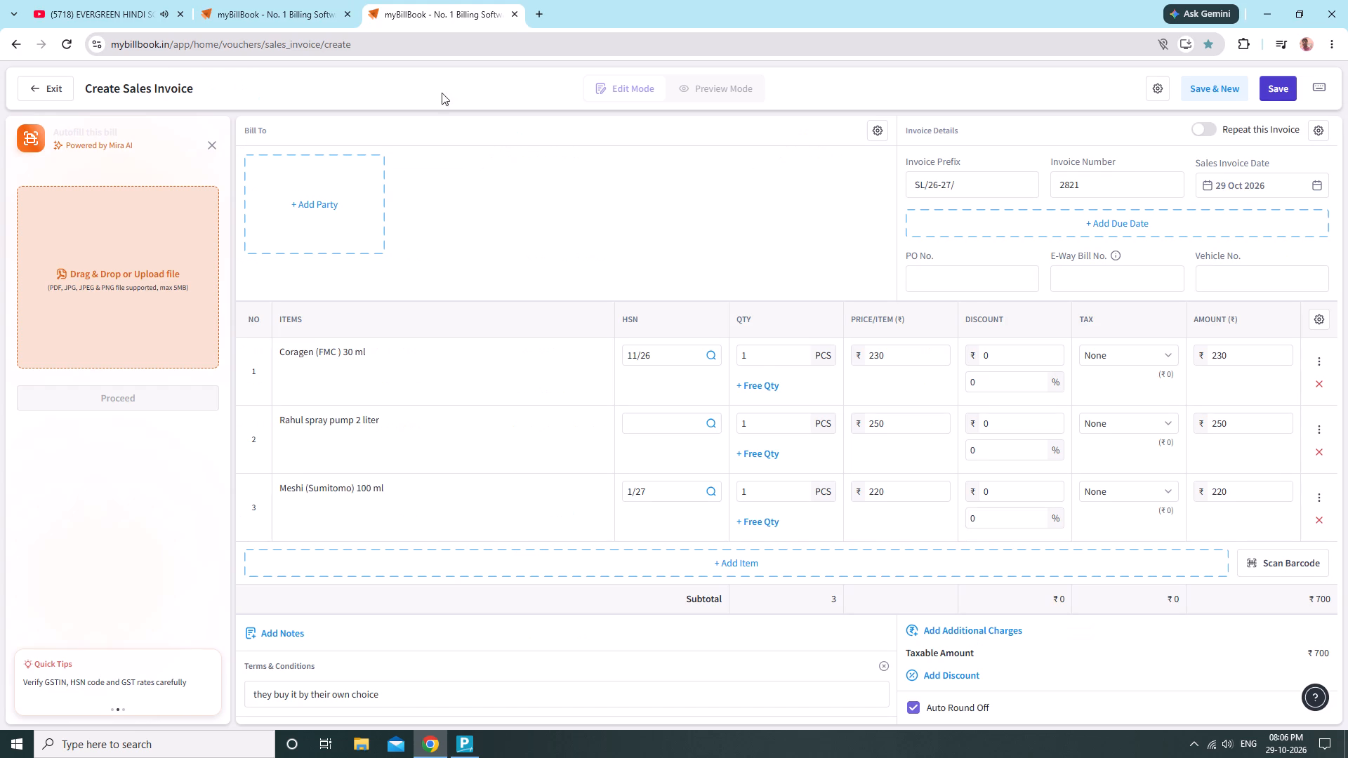
{"action": "left_click", "coordinate": [354, 229]}
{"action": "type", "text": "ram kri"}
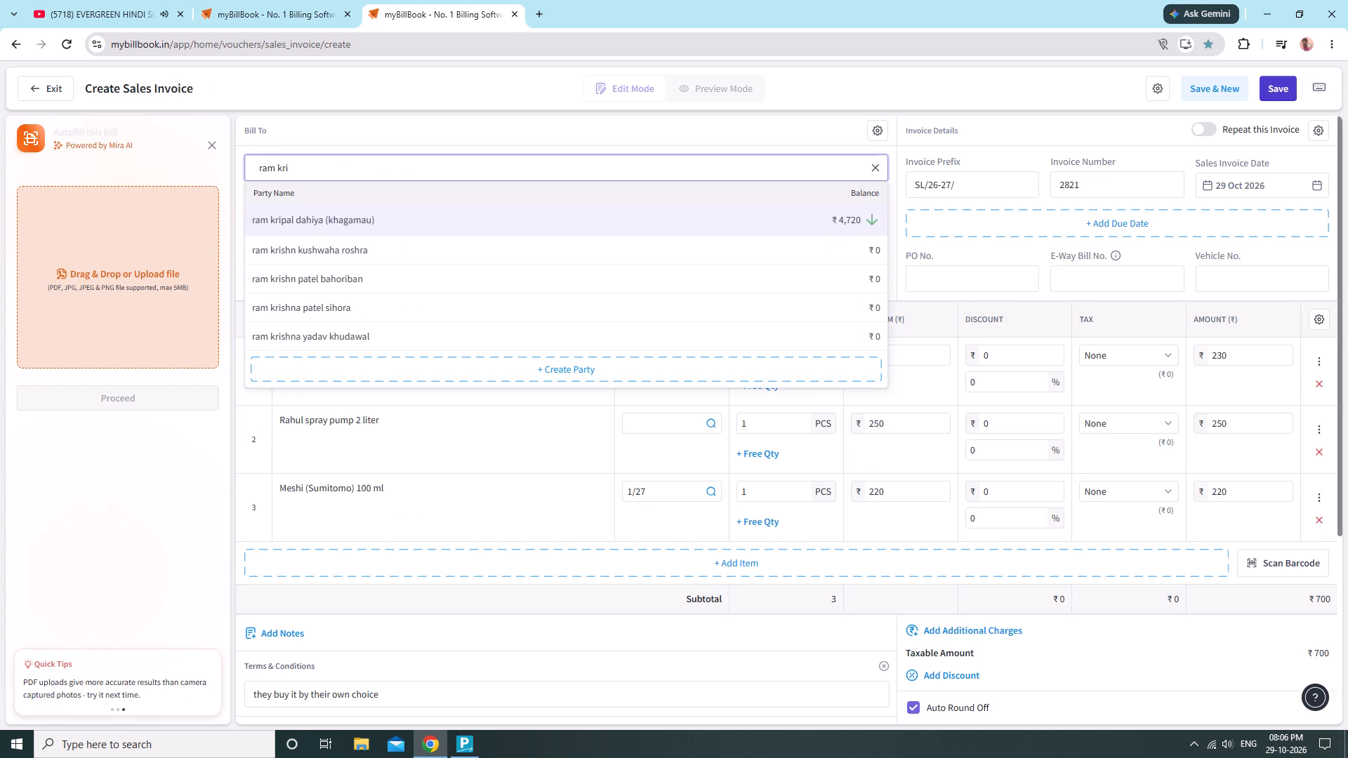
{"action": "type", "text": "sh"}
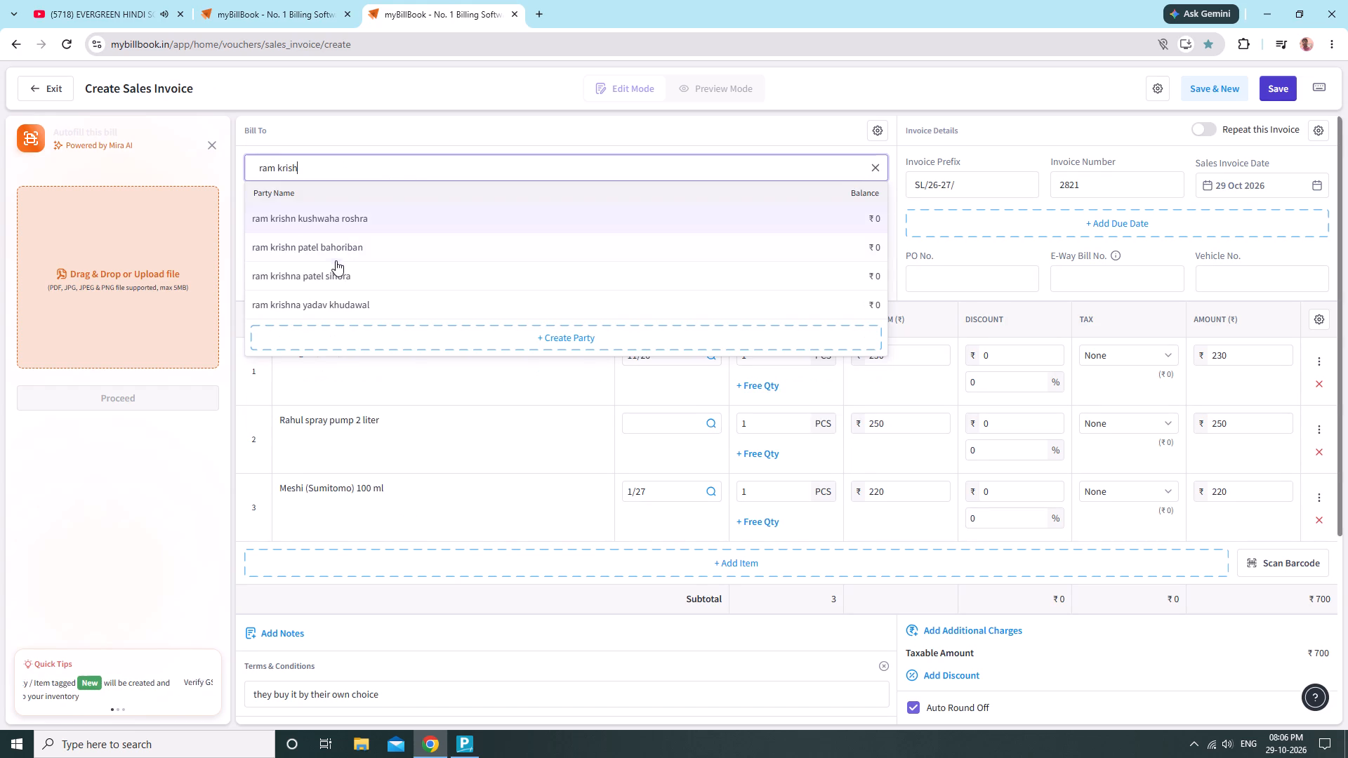
{"action": "left_click", "coordinate": [346, 276]}
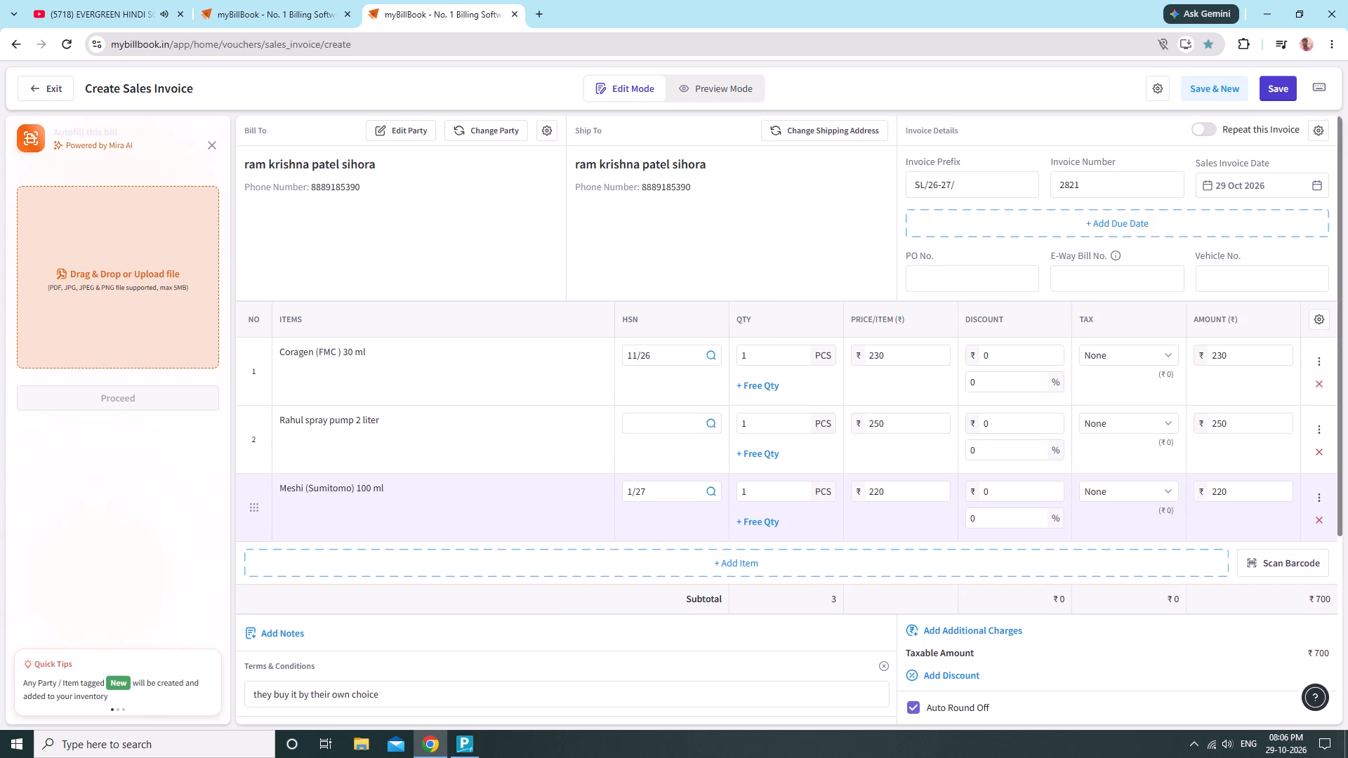
Mark the sales invoice as fully paid, with ₹700 received in cash.
{"action": "scroll", "coordinate": [913, 491], "scroll_direction": "down", "scroll_amount": 2}
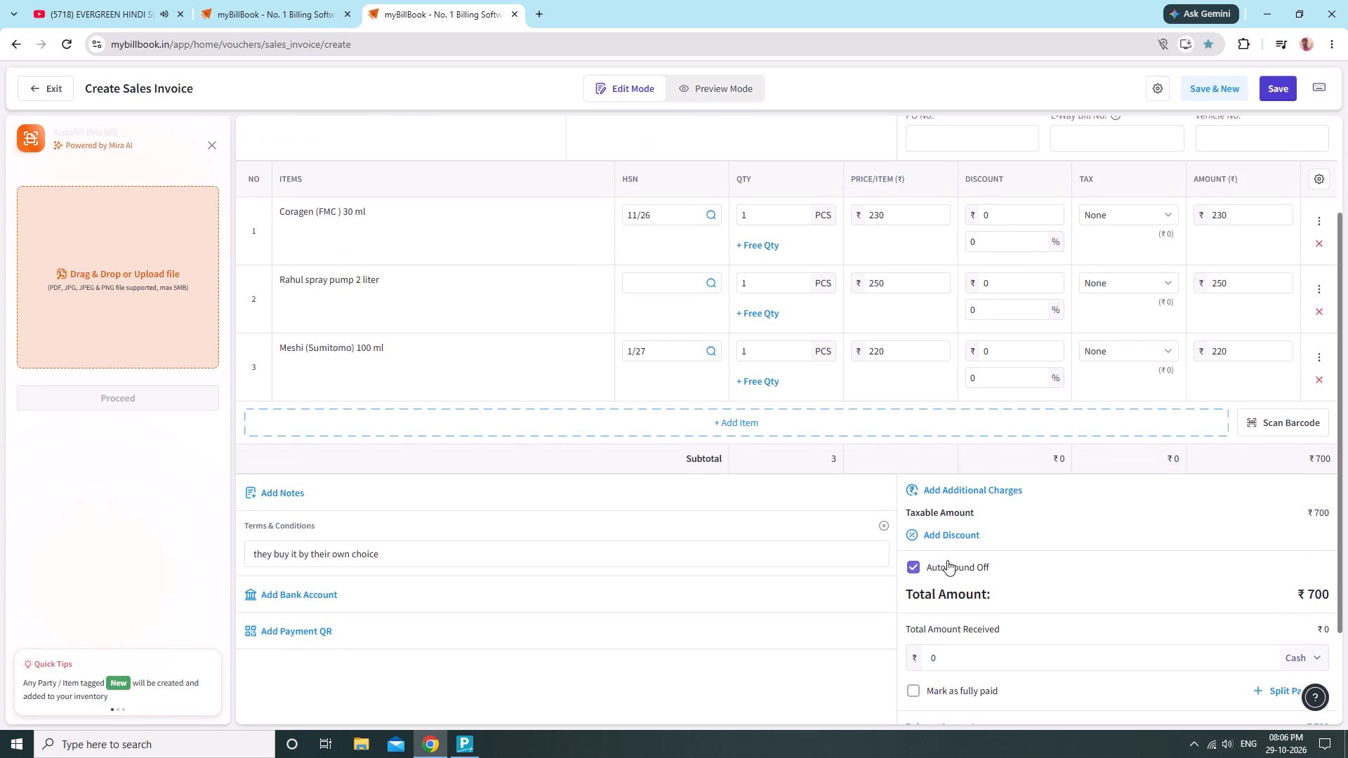
{"action": "left_click", "coordinate": [907, 684]}
{"action": "scroll", "coordinate": [1105, 623], "scroll_direction": "down", "scroll_amount": 2}
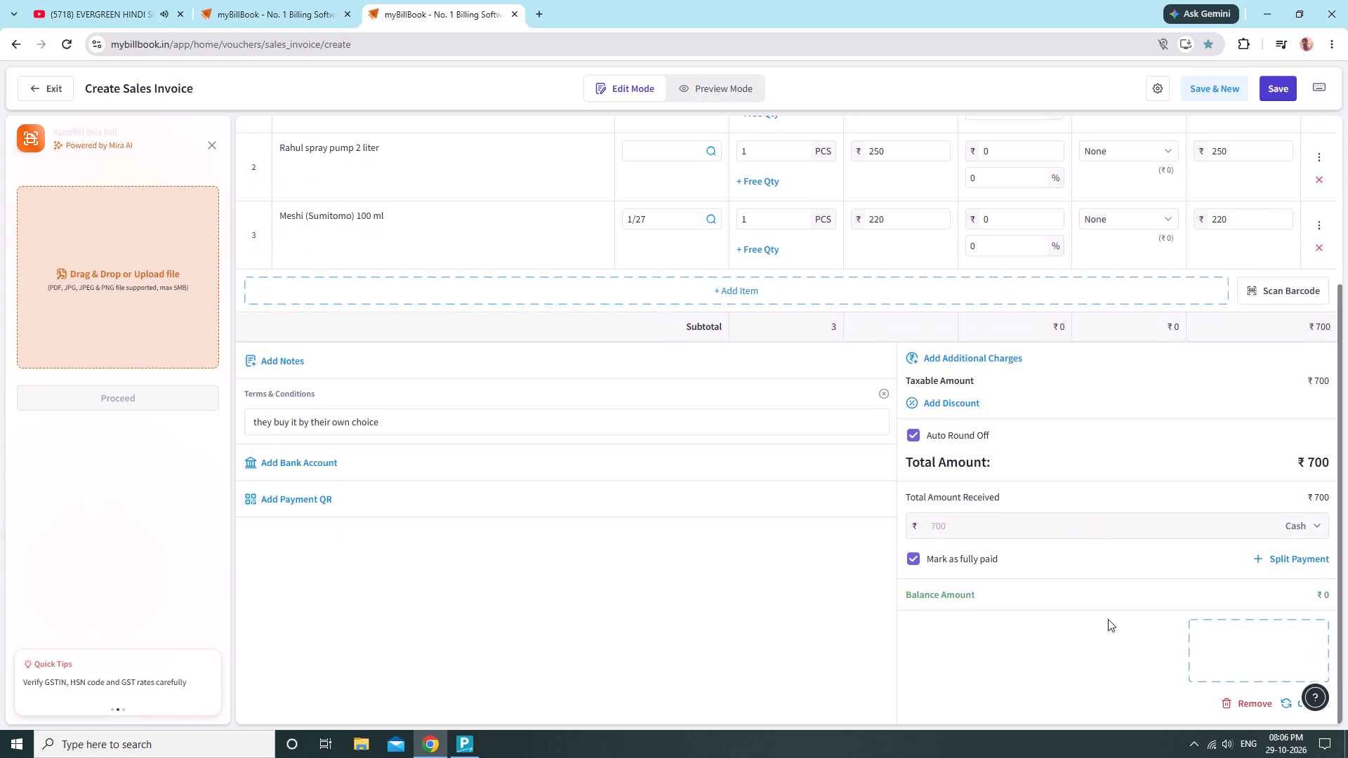
{"action": "scroll", "coordinate": [1108, 619], "scroll_direction": "down", "scroll_amount": 2}
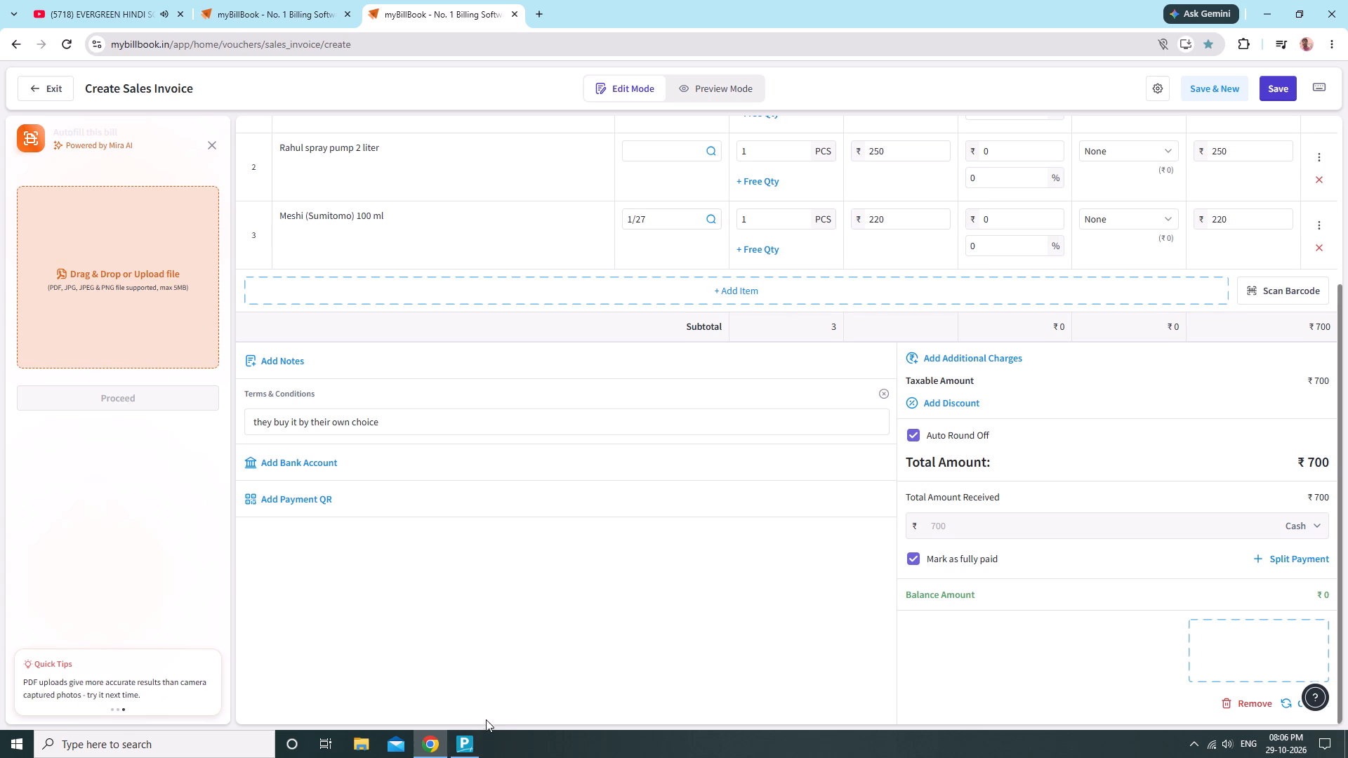
Switch to TallyPrime and quit the unfinished Sales voucher, returning to the Gateway of Tally.
{"action": "left_click", "coordinate": [470, 745]}
{"action": "key", "text": "Escape"}
{"action": "key", "text": "Escape"}
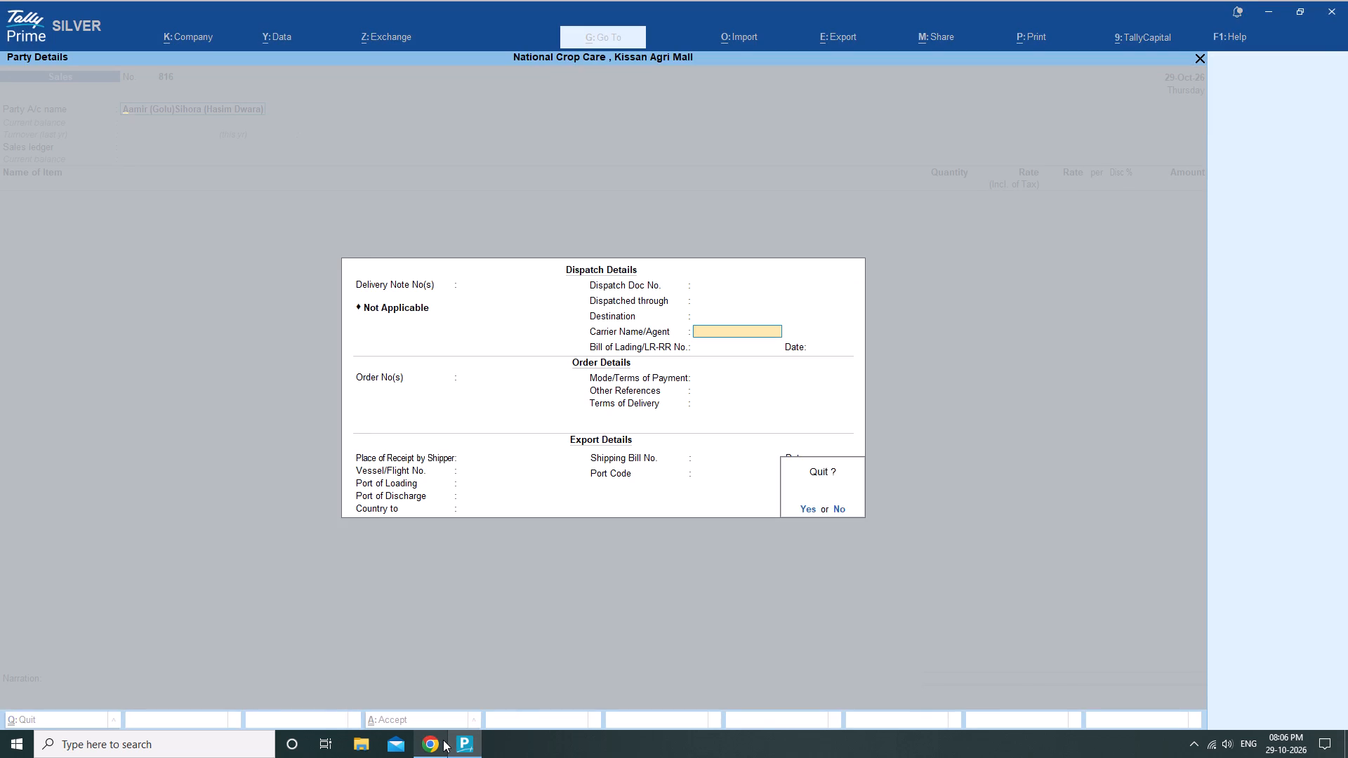
{"action": "key", "text": "Escape"}
{"action": "key", "text": "Escape"}
{"action": "key", "text": "Escape"}
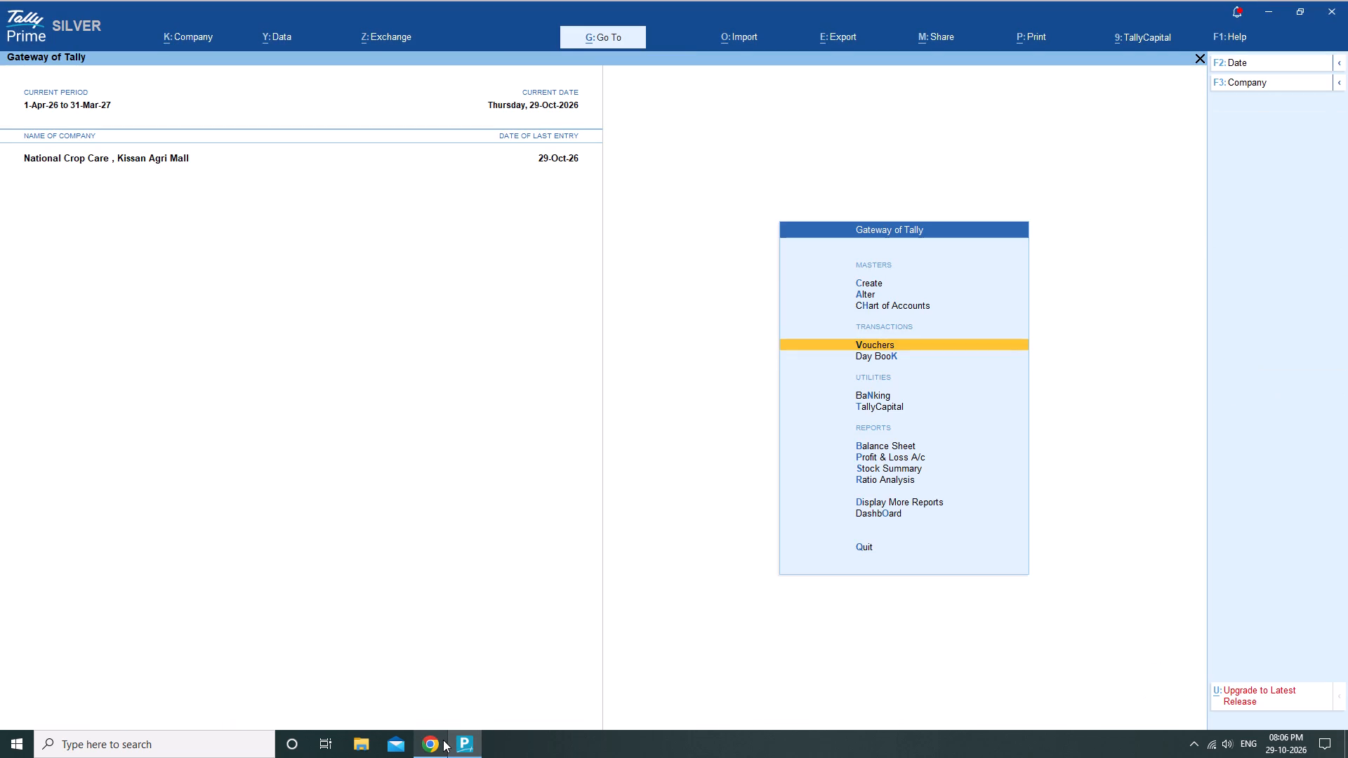
Open the Ayush Krashi Kendra Chorai Sales voucher for alteration from the Day Book.
{"action": "key", "text": "Down"}
{"action": "key", "text": "Return"}
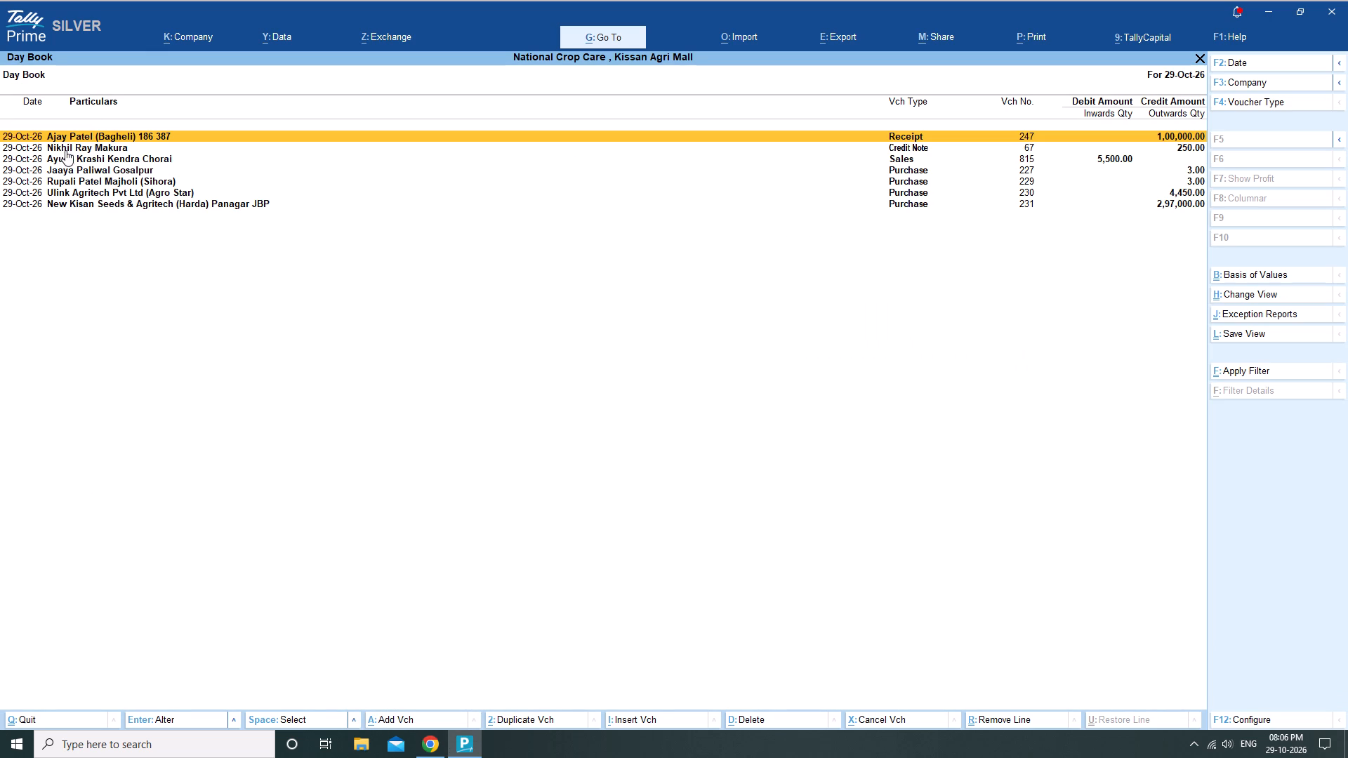
{"action": "left_click", "coordinate": [70, 152]}
{"action": "left_click", "coordinate": [72, 152]}
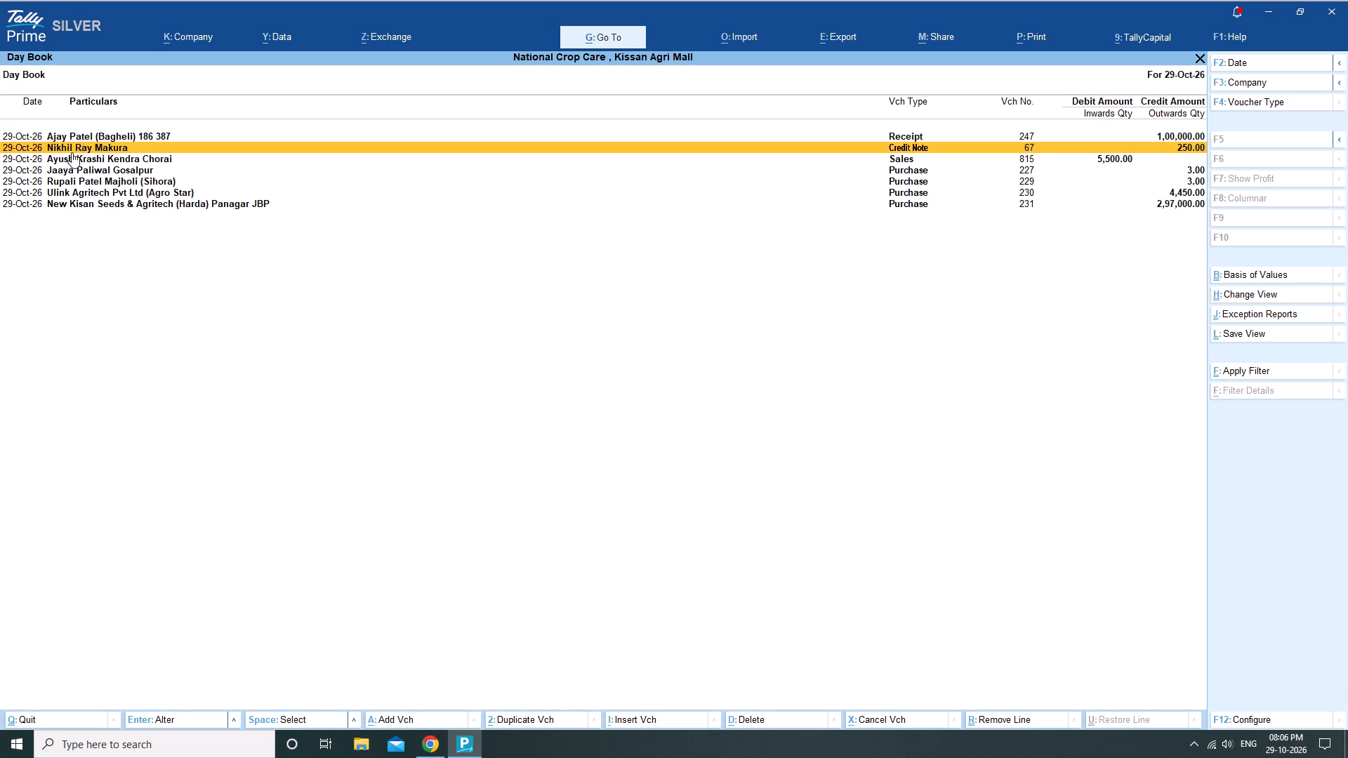
{"action": "left_click", "coordinate": [1092, 161]}
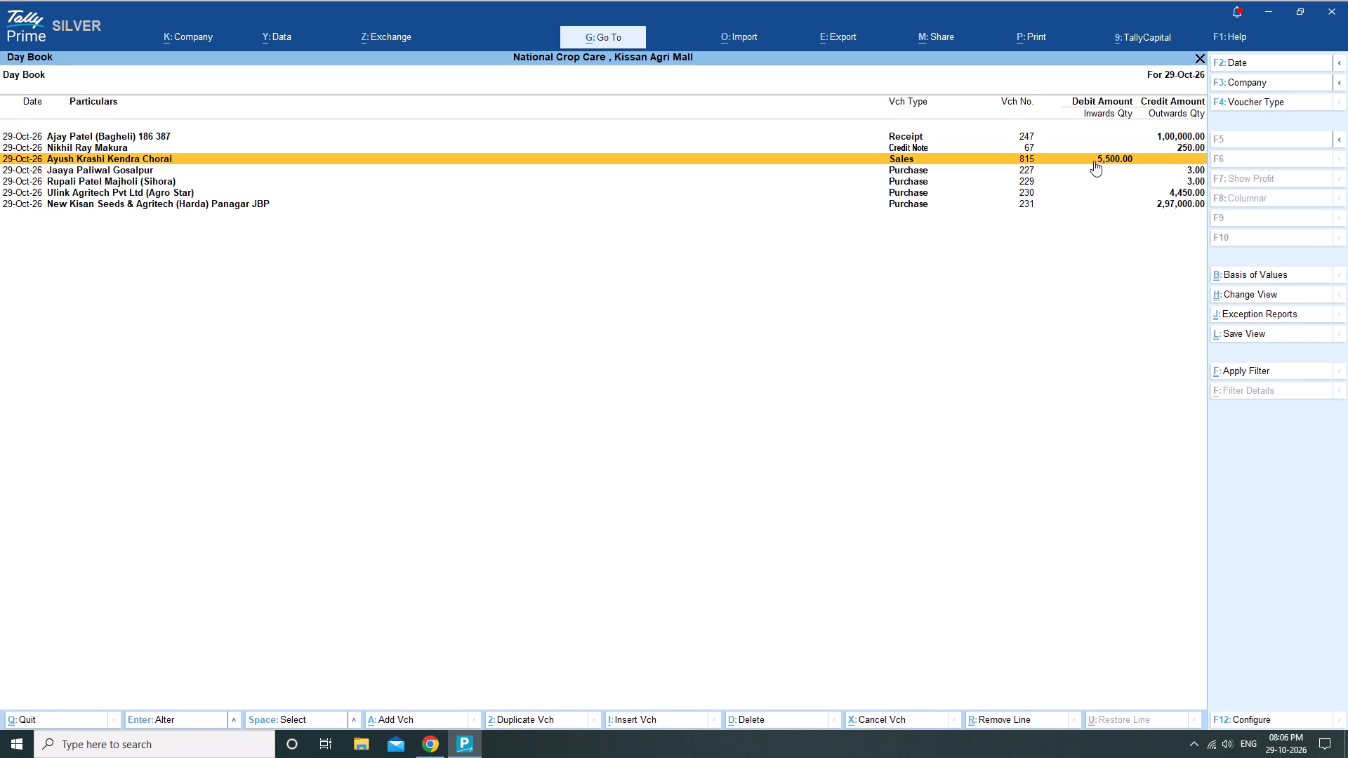
{"action": "key", "text": "Return"}
{"action": "key", "text": "Return"}
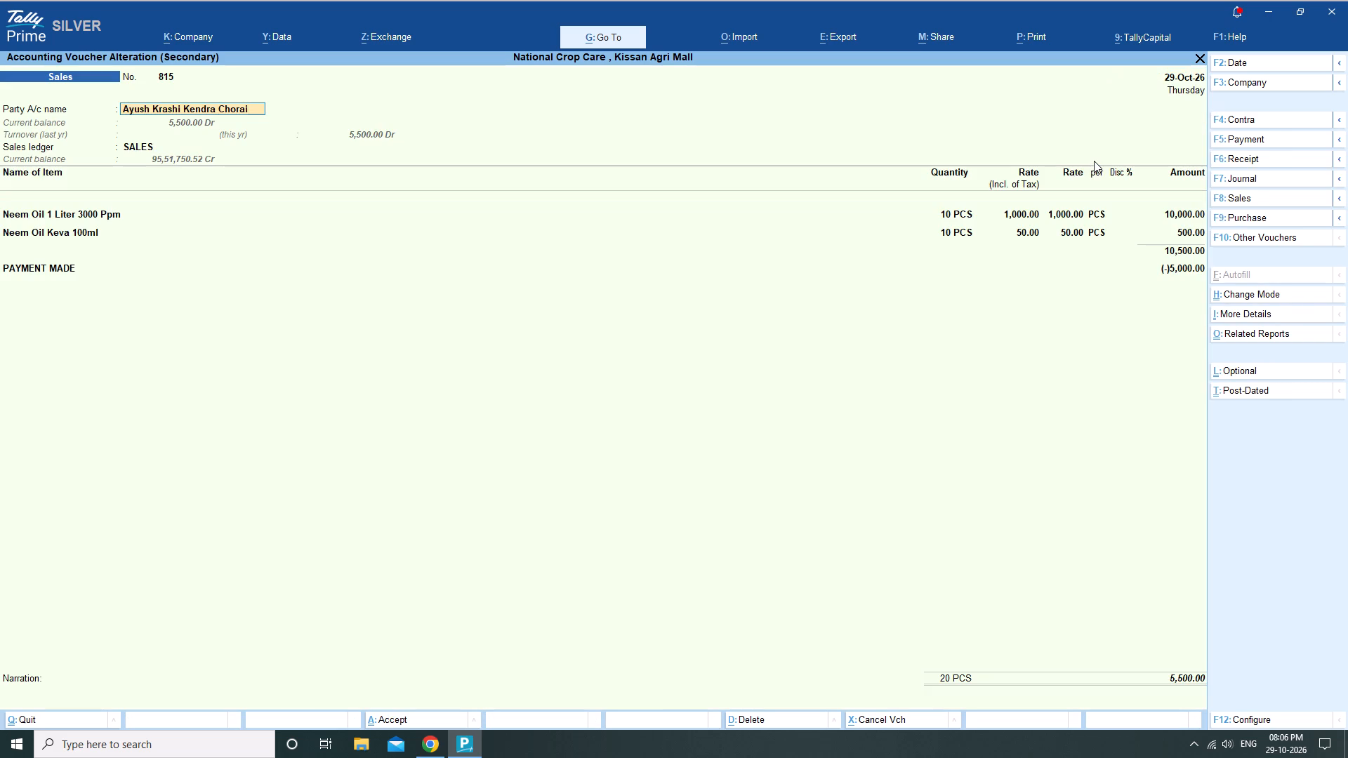
Rename the voucher's party ledger to Ayush Krashi Kendra Chorai 13 and return to the Day Book without saving the voucher.
{"action": "key", "text": "ctrl+Return"}
{"action": "key", "text": "End"}
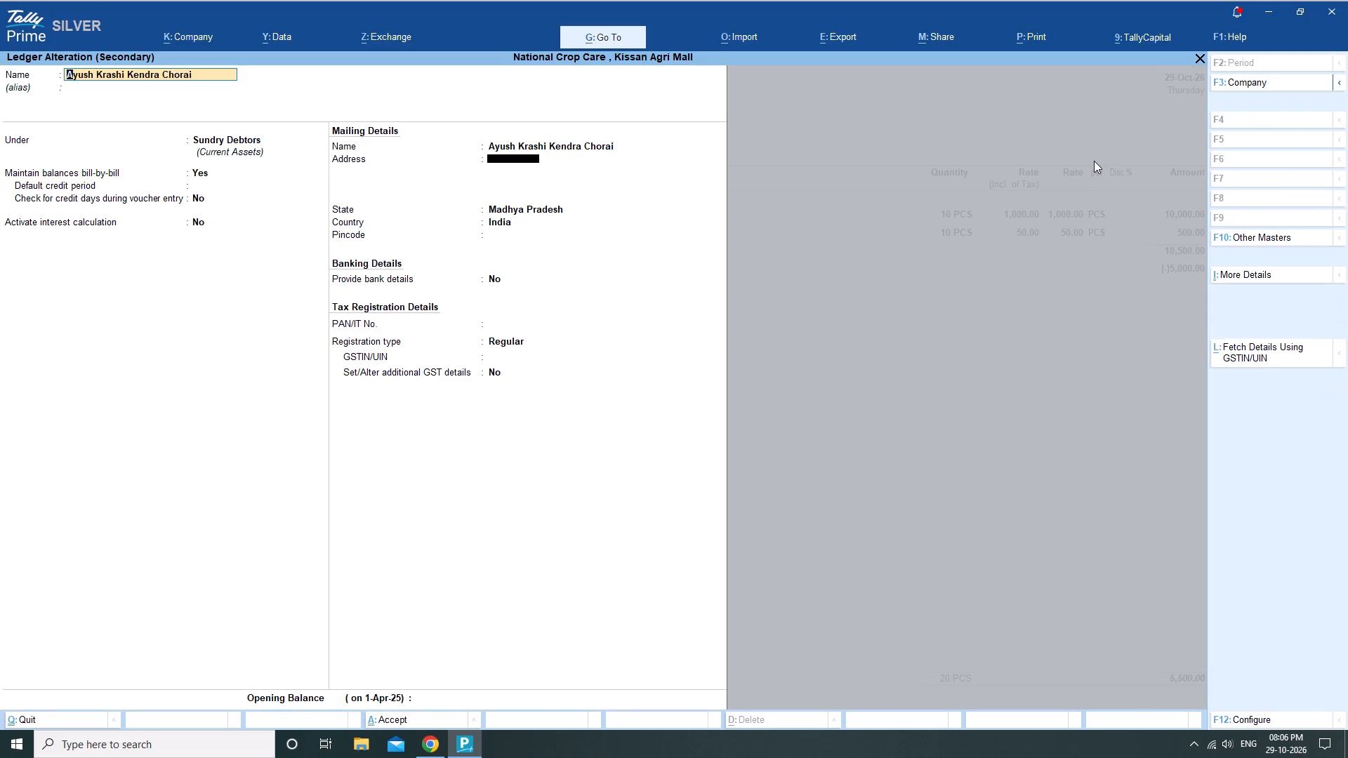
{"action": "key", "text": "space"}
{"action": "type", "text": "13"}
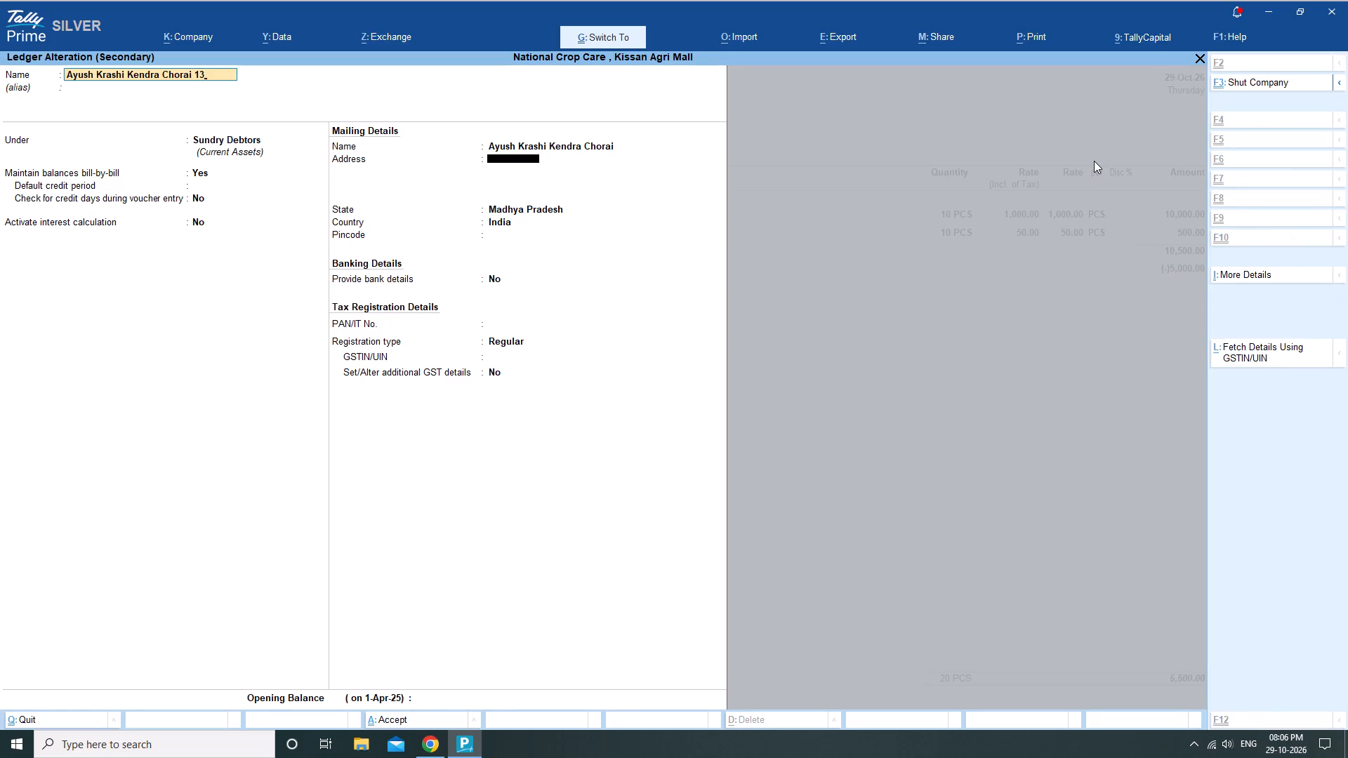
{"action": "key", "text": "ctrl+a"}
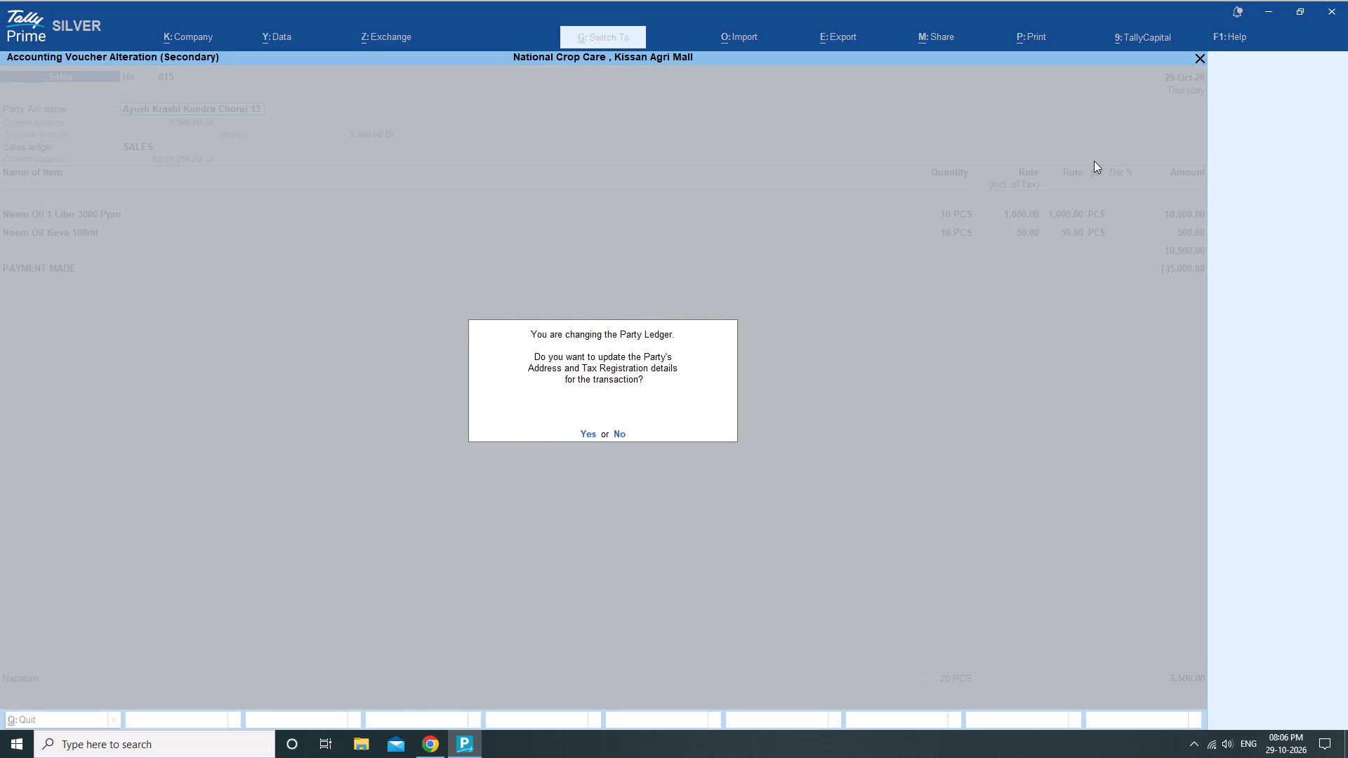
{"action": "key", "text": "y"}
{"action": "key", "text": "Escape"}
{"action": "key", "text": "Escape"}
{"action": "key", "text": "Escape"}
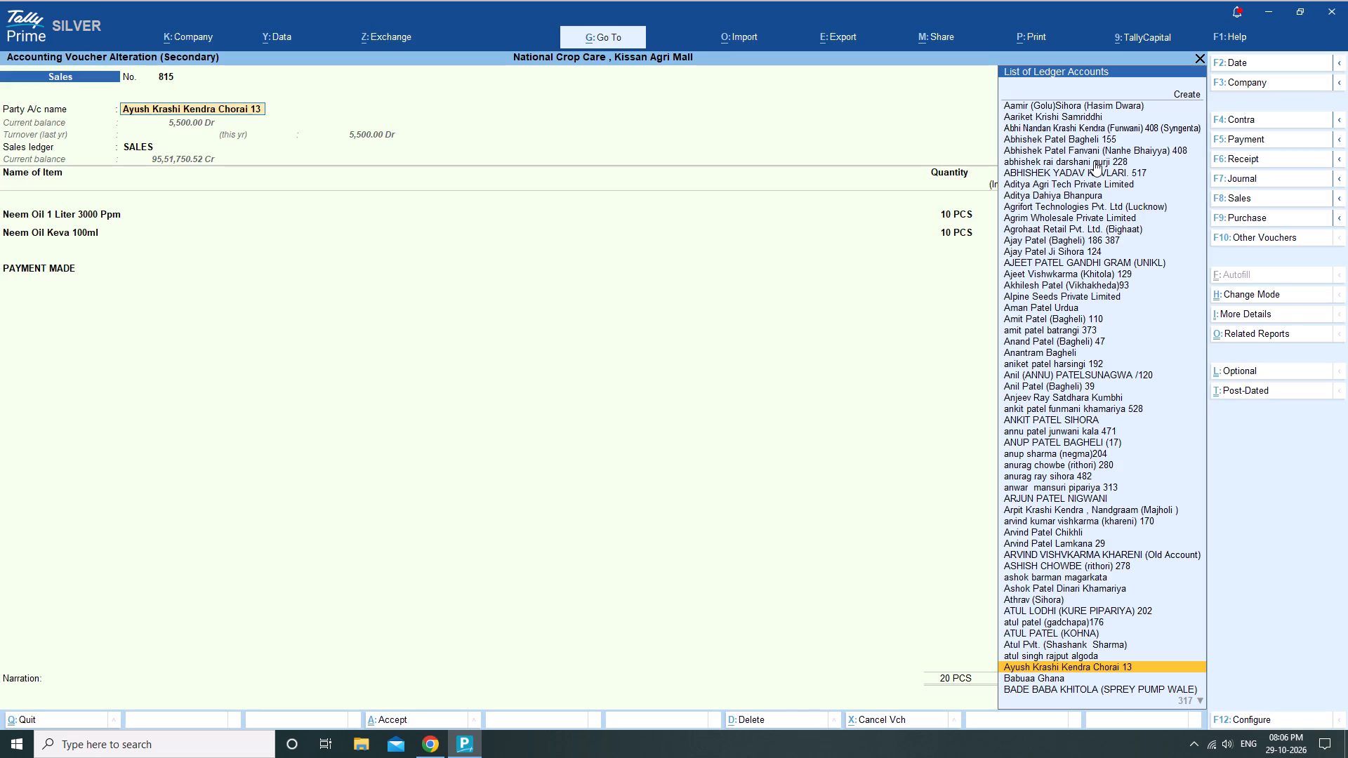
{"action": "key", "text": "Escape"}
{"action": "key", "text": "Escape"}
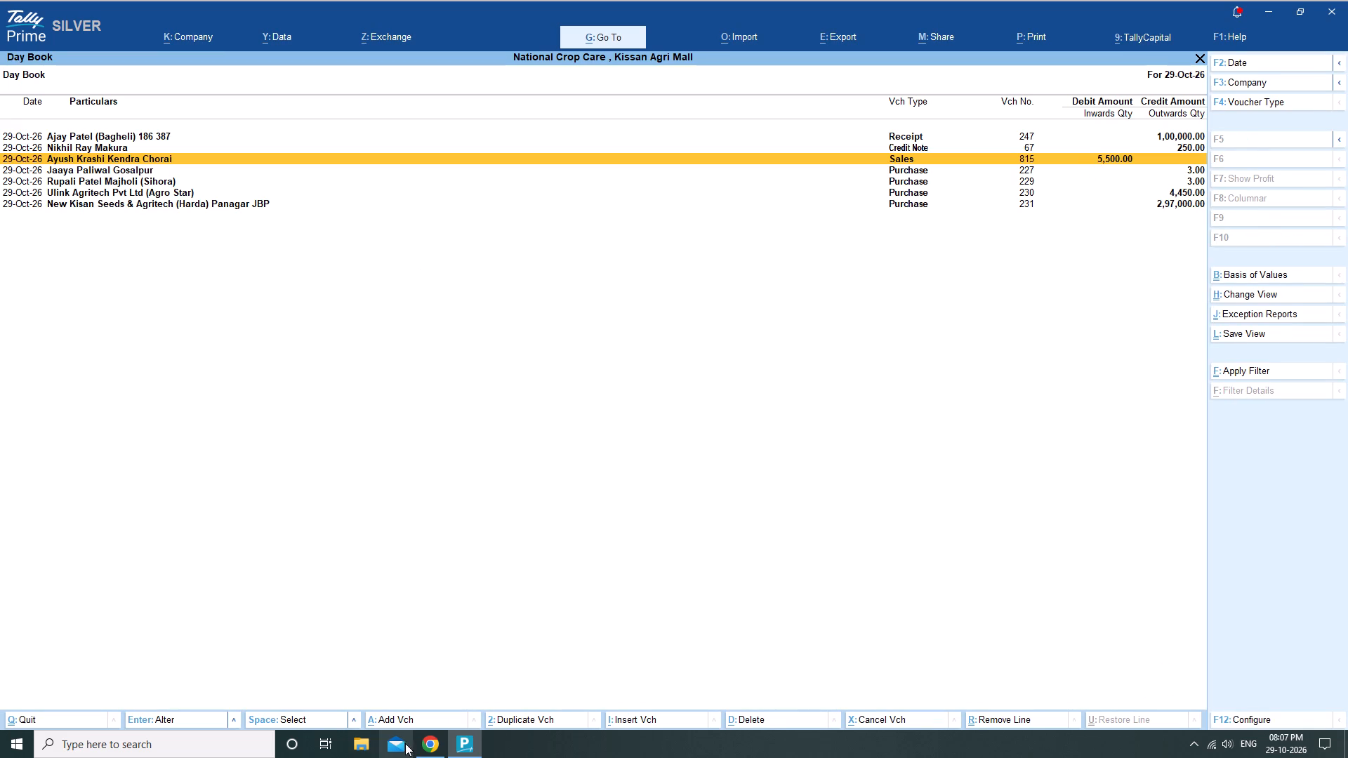
Switch back to myBillBook and save sales invoice 2821.
{"action": "left_click", "coordinate": [415, 746]}
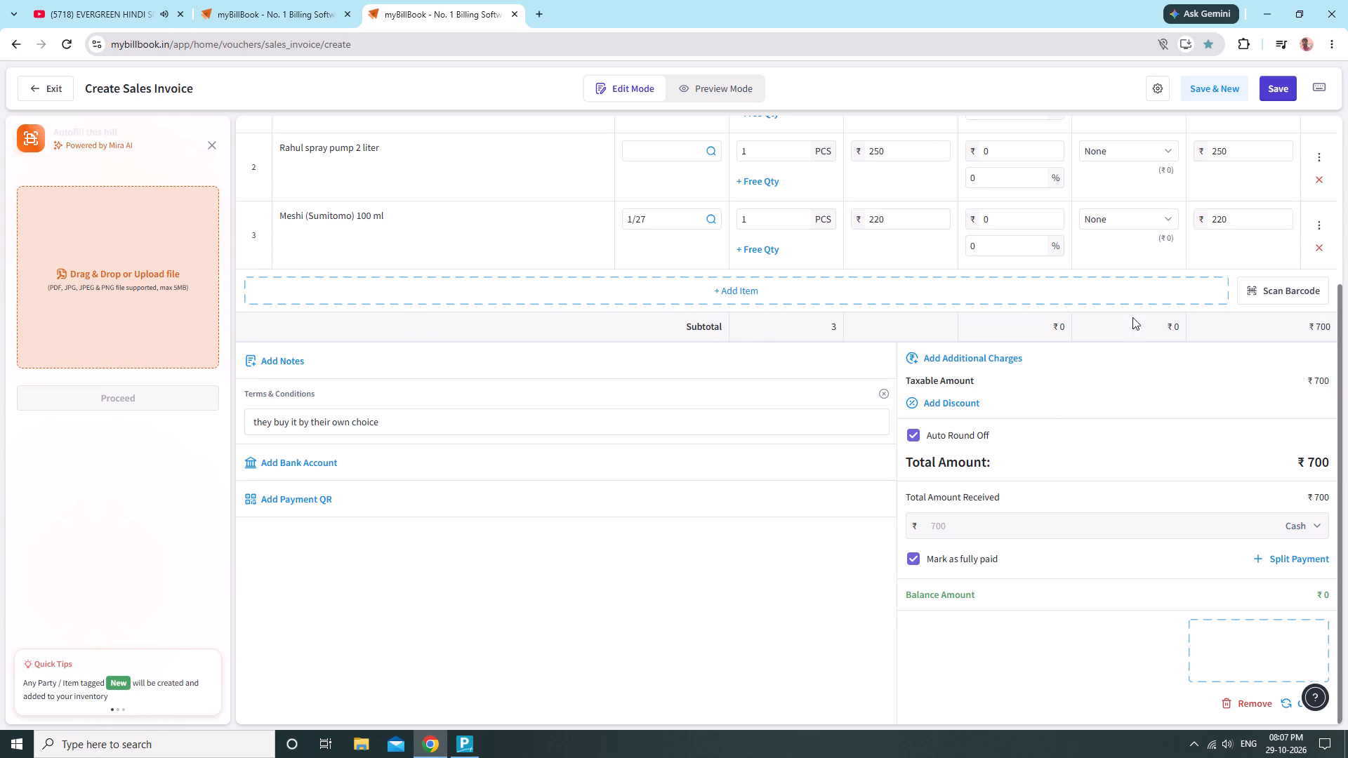
{"action": "left_click", "coordinate": [1274, 102]}
{"action": "left_click", "coordinate": [1293, 88]}
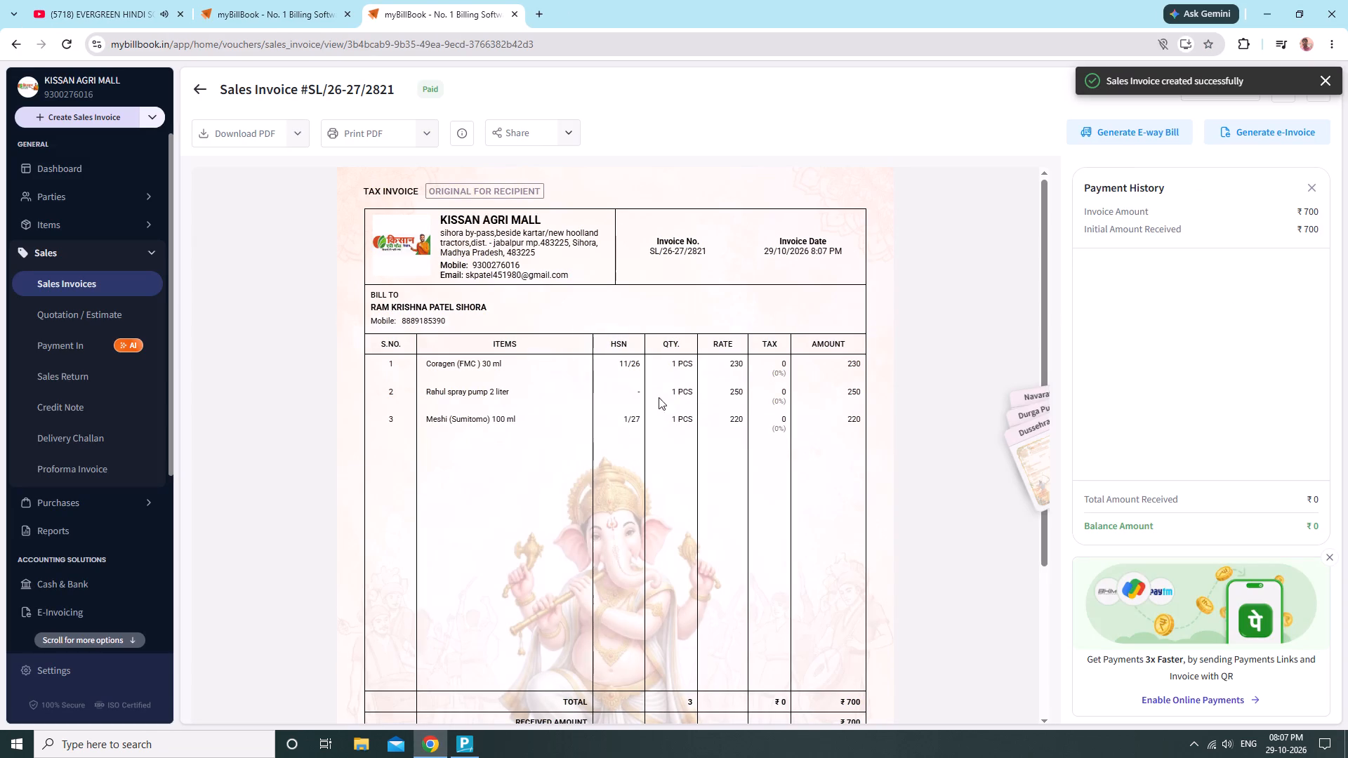
Print one black-and-white copy of sales invoice SL/26-27/2821 on the HP Smart Tank 530 series printer.
{"action": "left_click", "coordinate": [372, 131]}
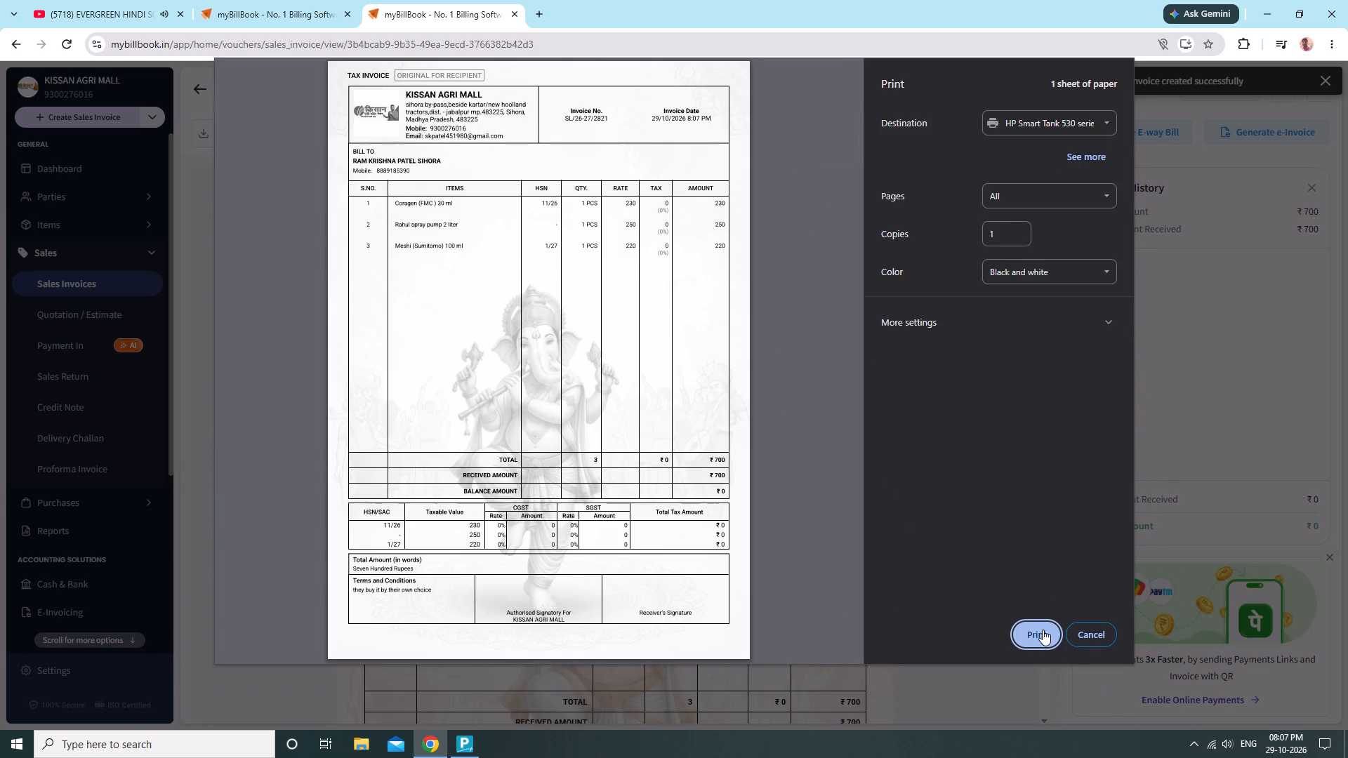
{"action": "left_click", "coordinate": [1043, 630]}
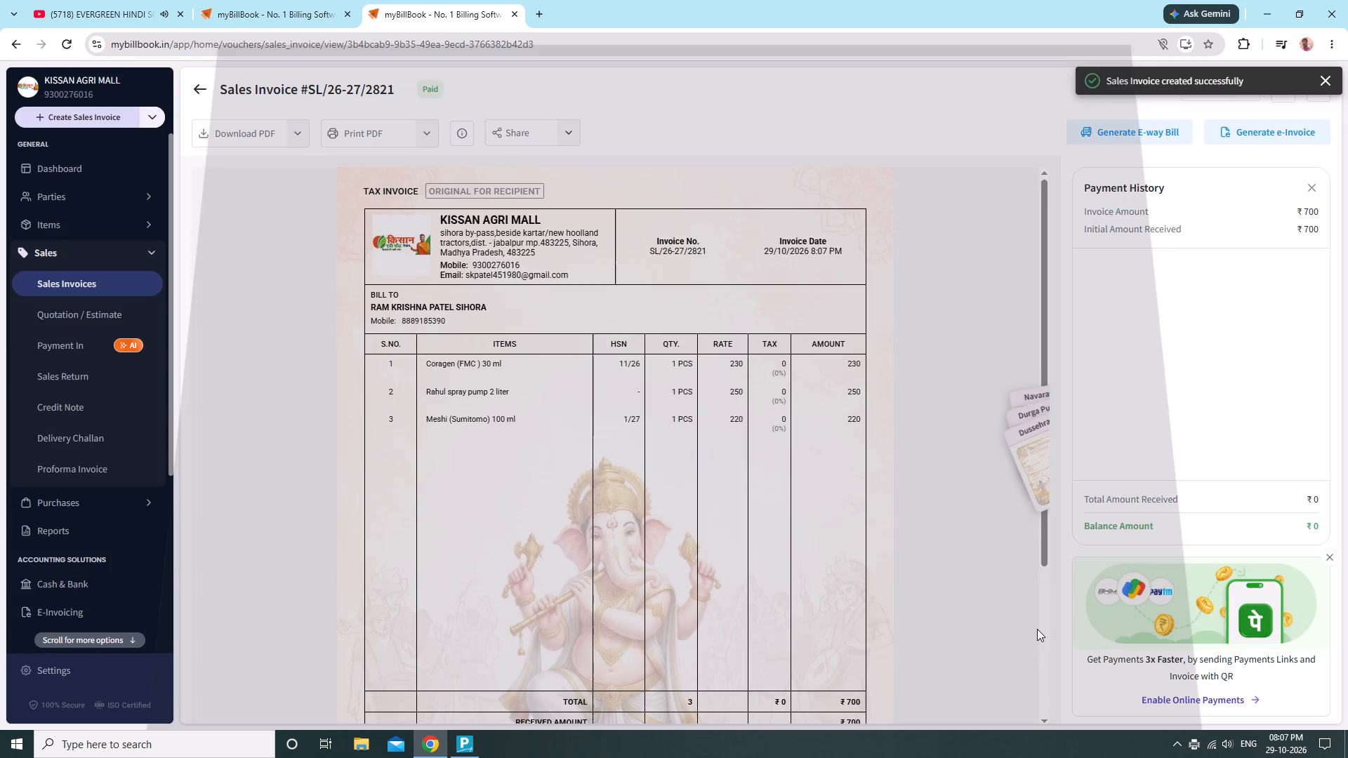
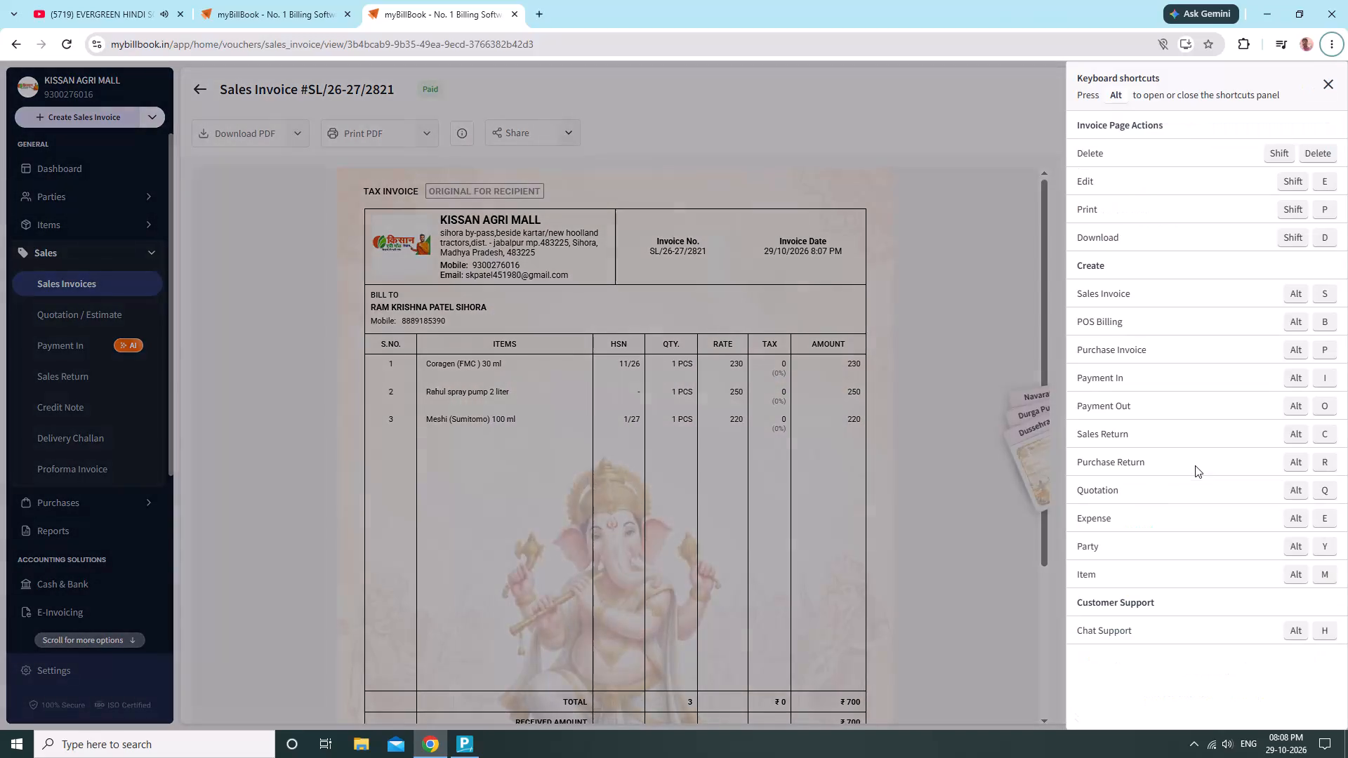
Switch to TallyPrime, leave the Day Book and open Stock Query from the Statements of Inventory reports.
{"action": "key", "text": "alt+Tab"}
{"action": "key", "text": "Escape"}
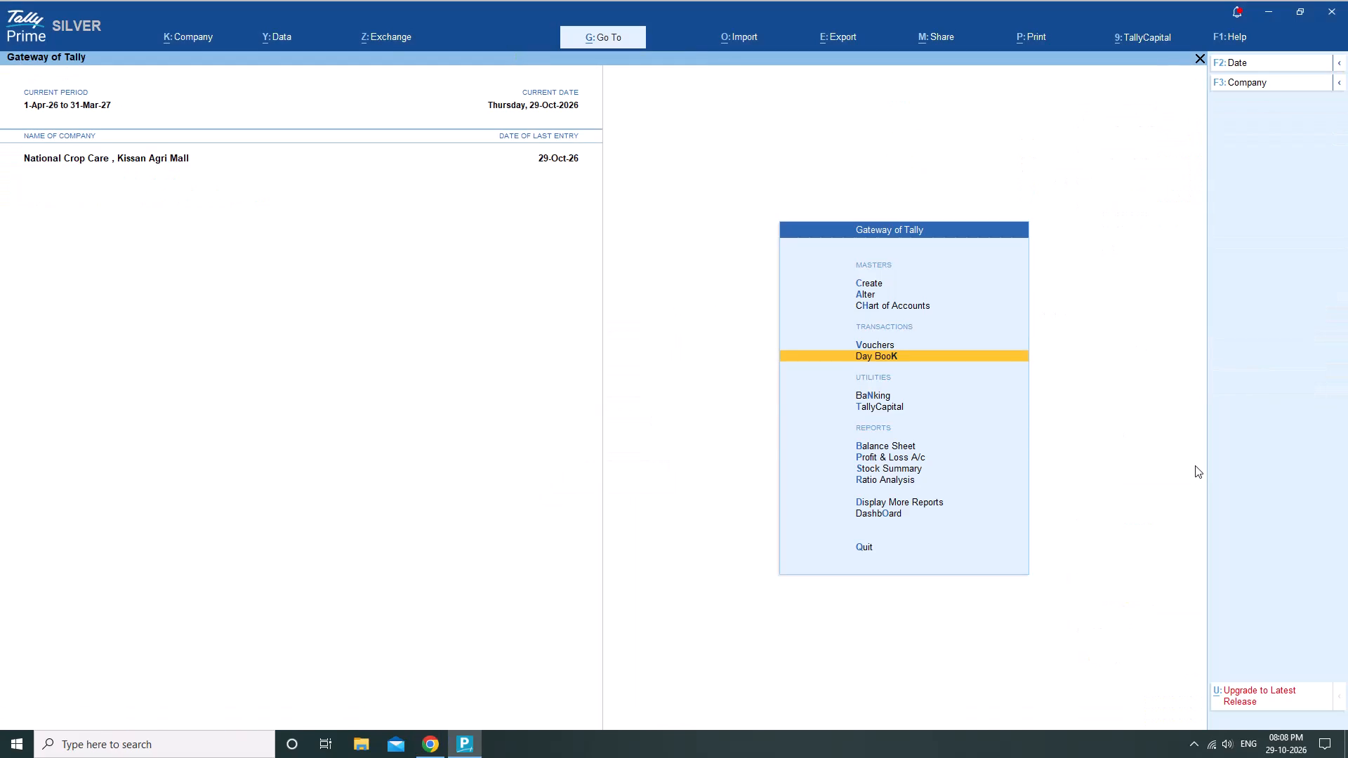
{"action": "key", "text": "Down"}
{"action": "key", "text": "Down"}
{"action": "key", "text": "Down"}
{"action": "key", "text": "Down"}
{"action": "key", "text": "Down"}
{"action": "key", "text": "Down"}
{"action": "key", "text": "Down"}
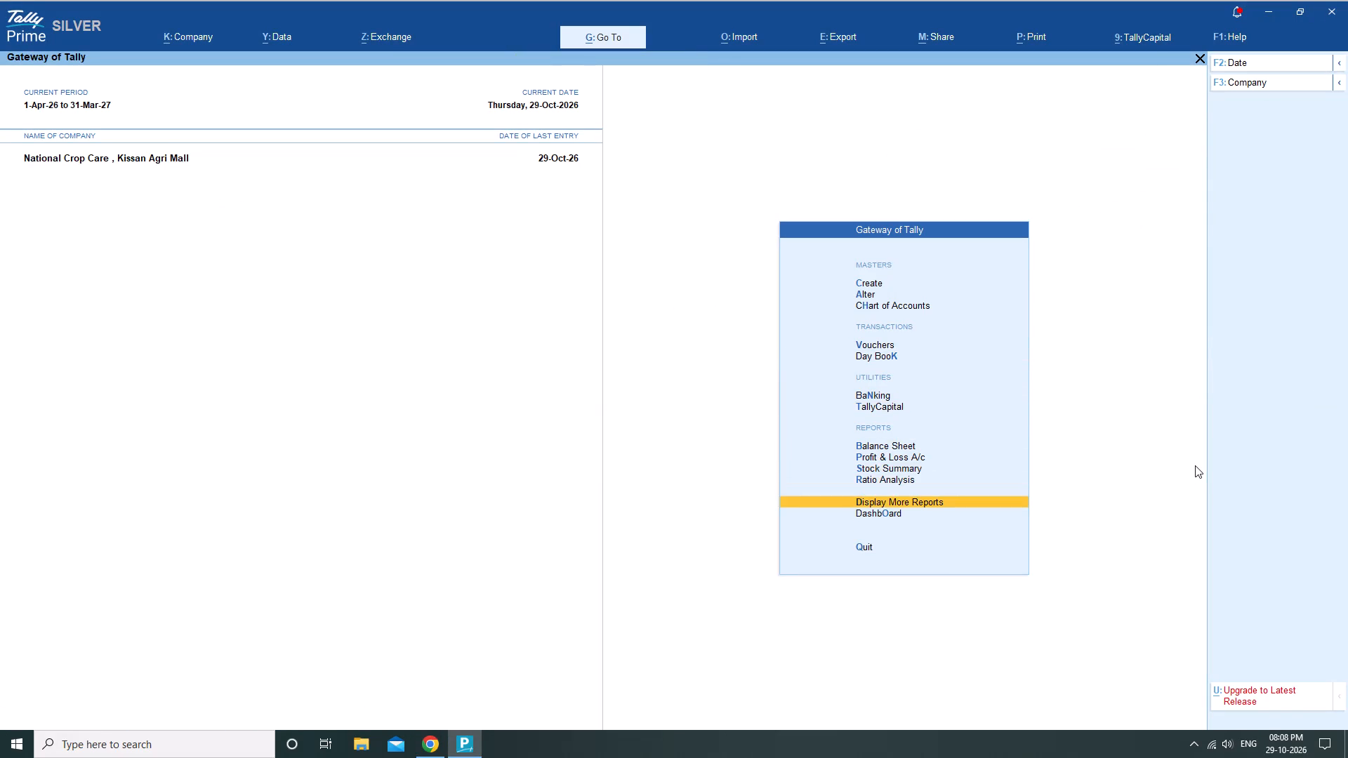
{"action": "key", "text": "Return"}
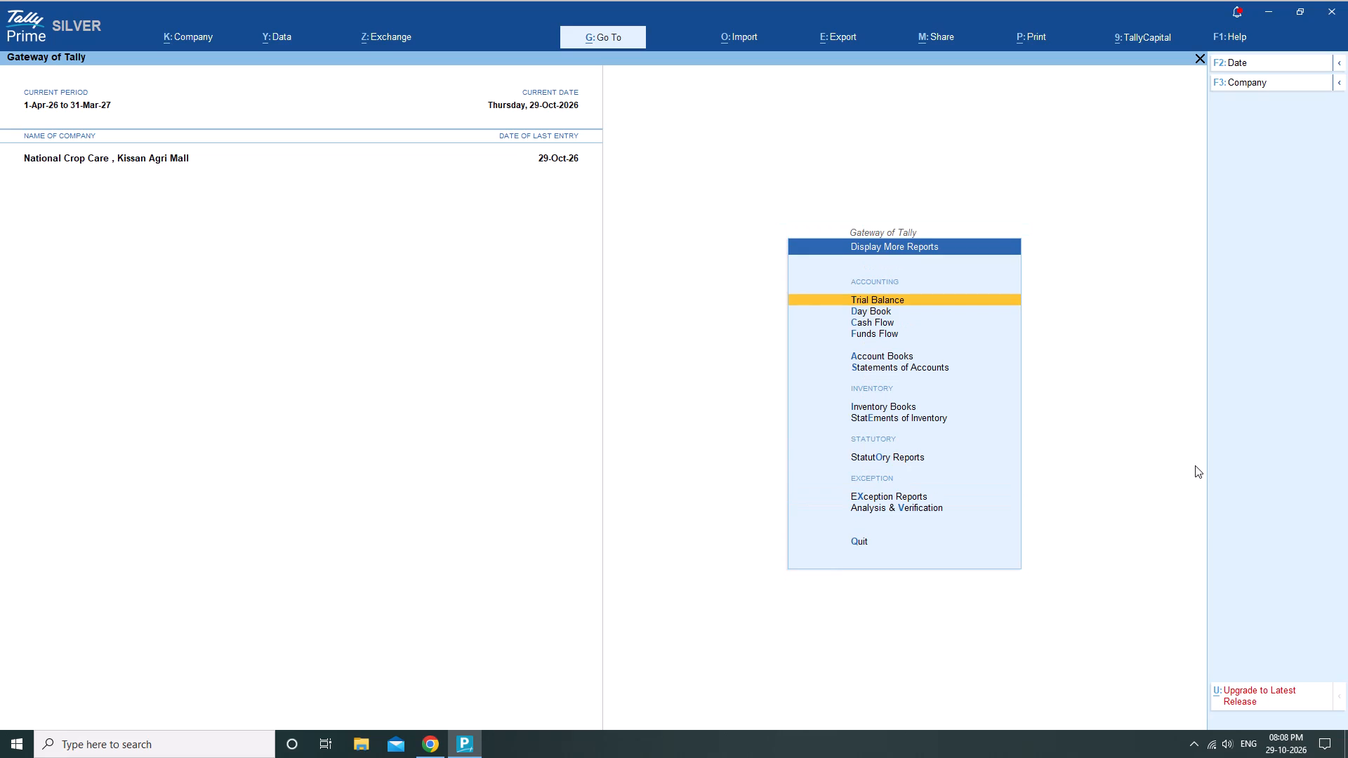
{"action": "key", "text": "Down"}
{"action": "key", "text": "Down"}
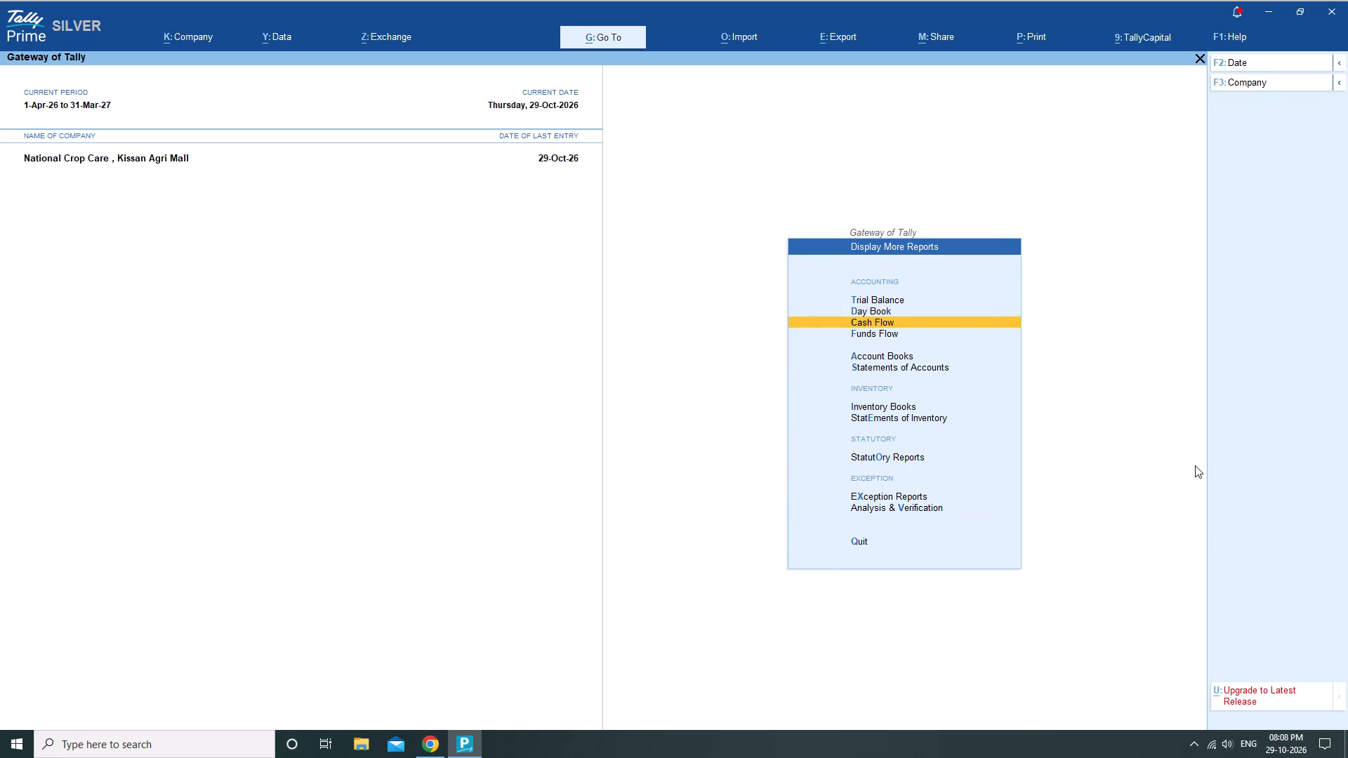
{"action": "key", "text": "Down"}
{"action": "key", "text": "Down"}
{"action": "key", "text": "Down"}
{"action": "key", "text": "Down"}
{"action": "key", "text": "Down"}
{"action": "key", "text": "Return"}
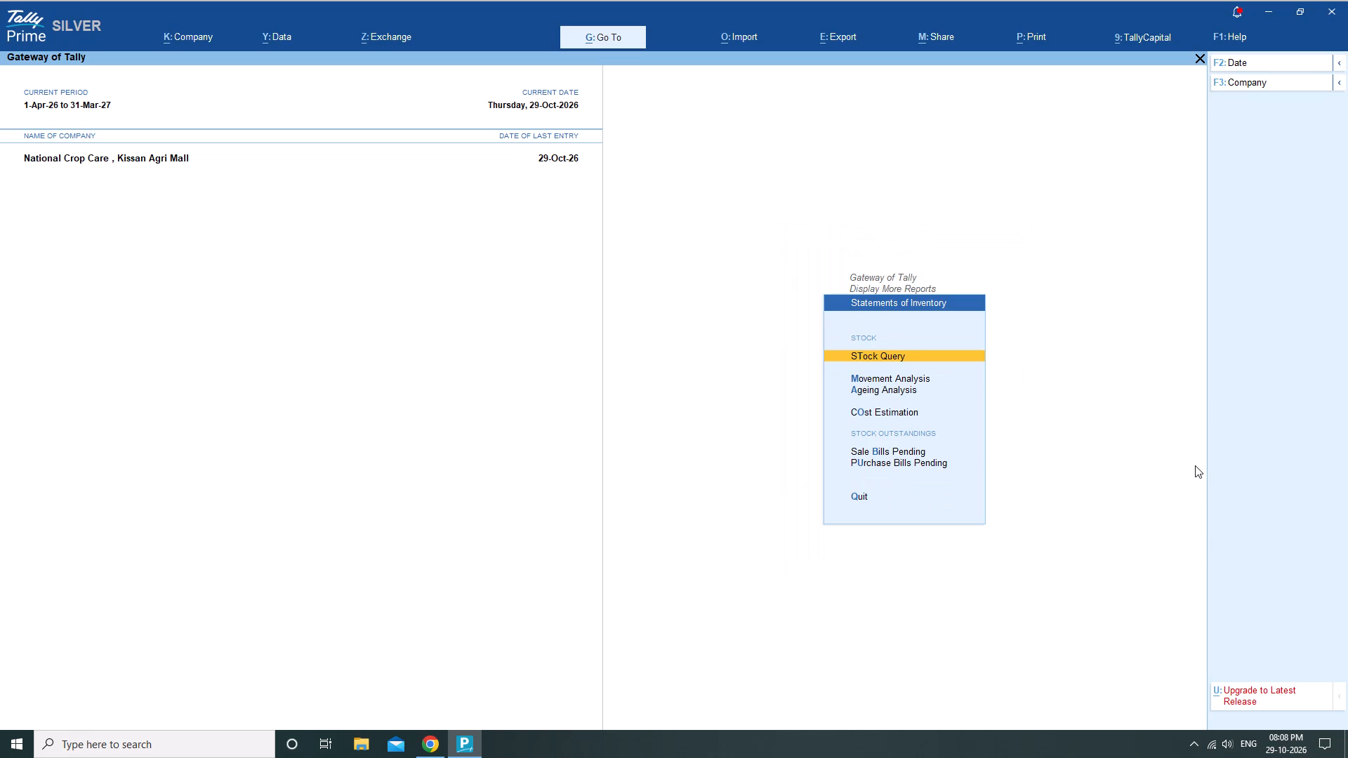
{"action": "key", "text": "Return"}
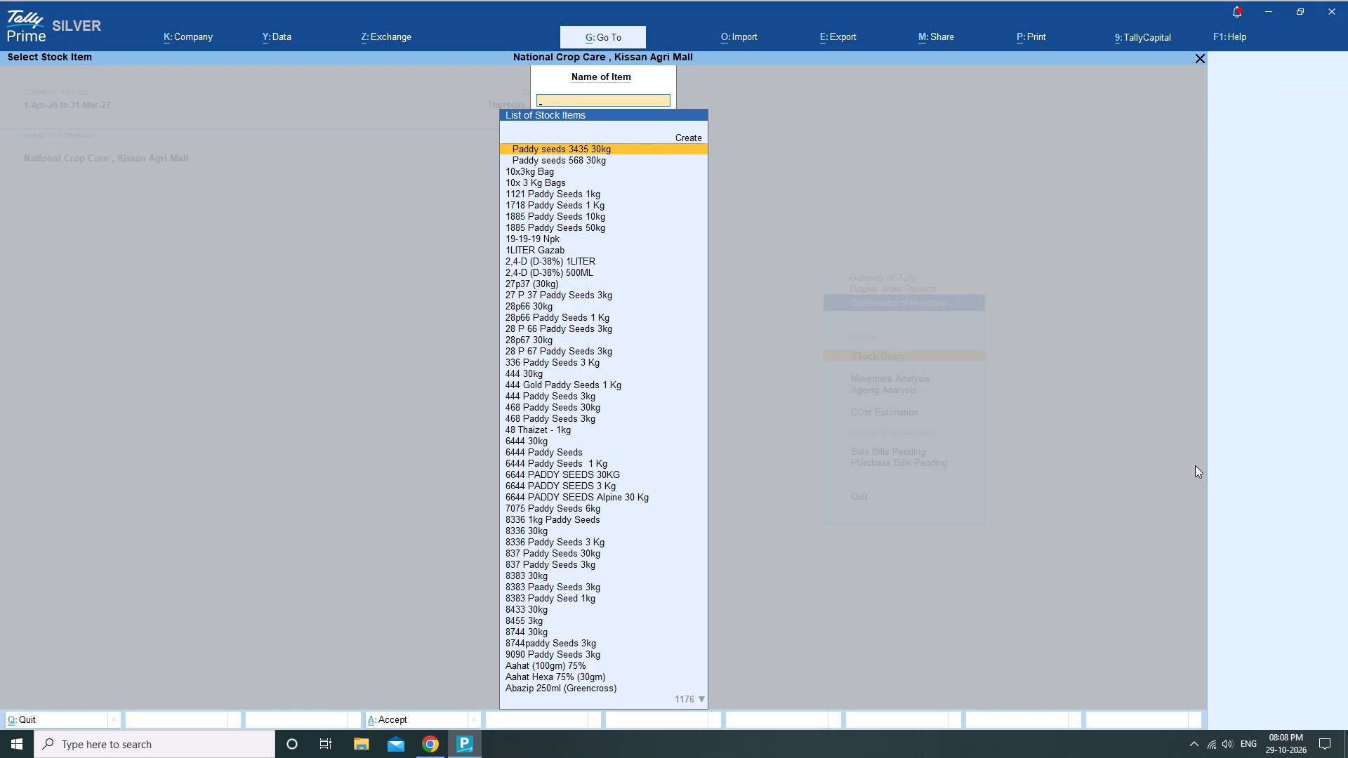
Look up the stock item Meshi 100ml in Stock Query to examine its purchase and sales details.
{"action": "type", "text": "meshi"}
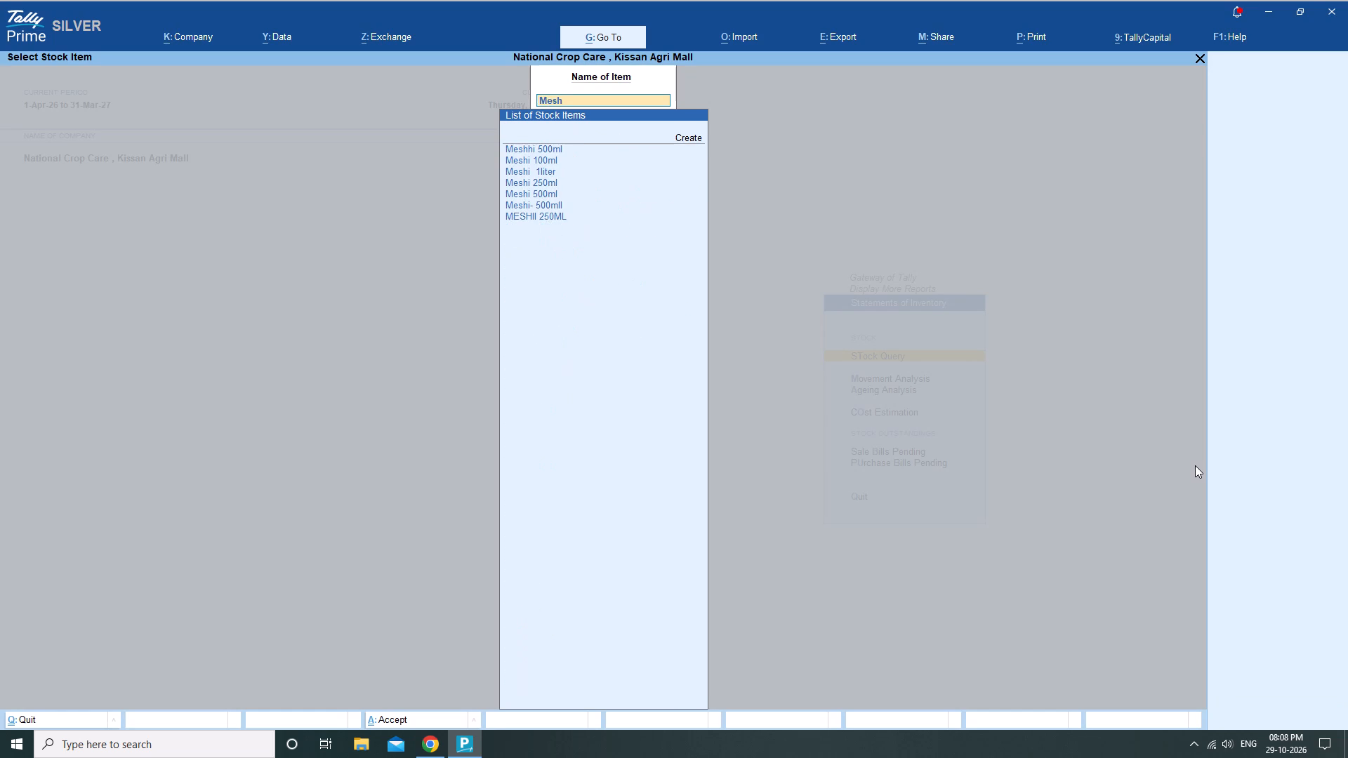
{"action": "key", "text": "Down"}
{"action": "key", "text": "Return"}
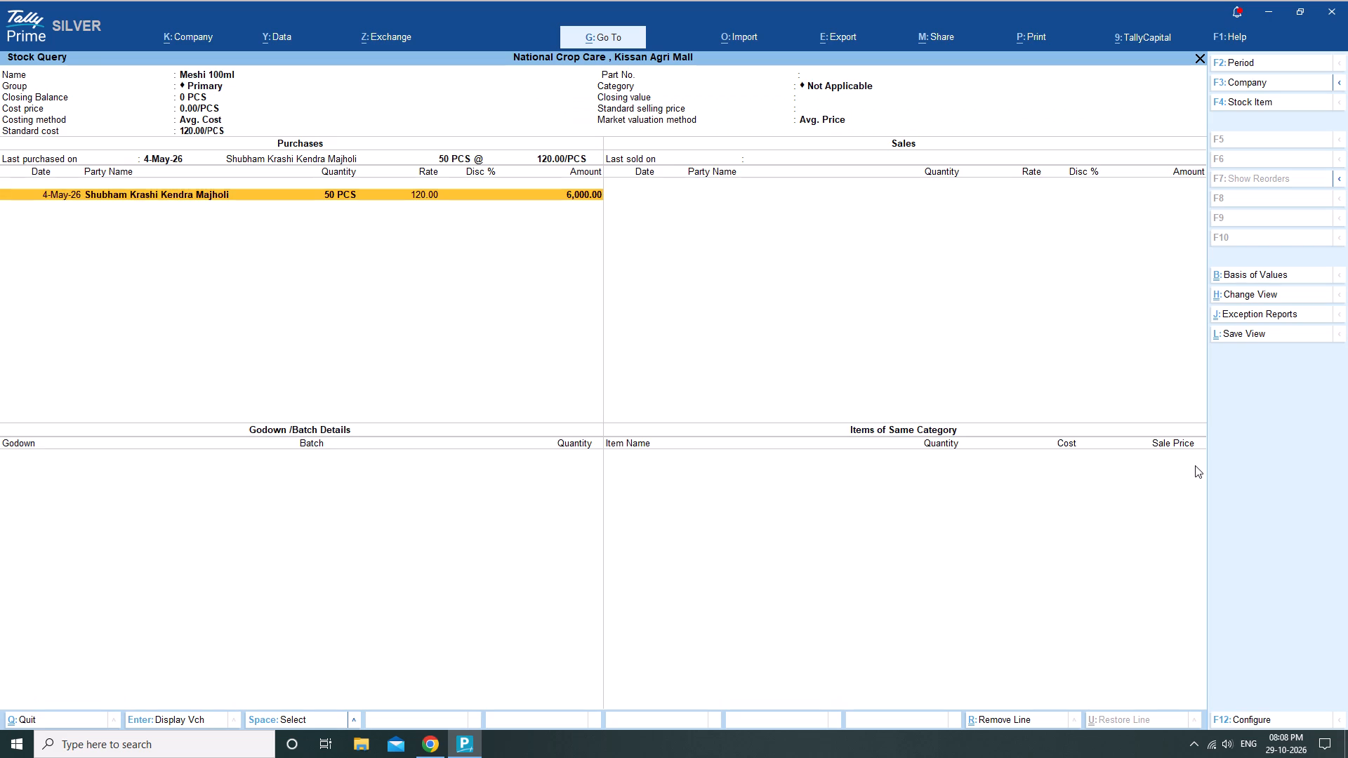
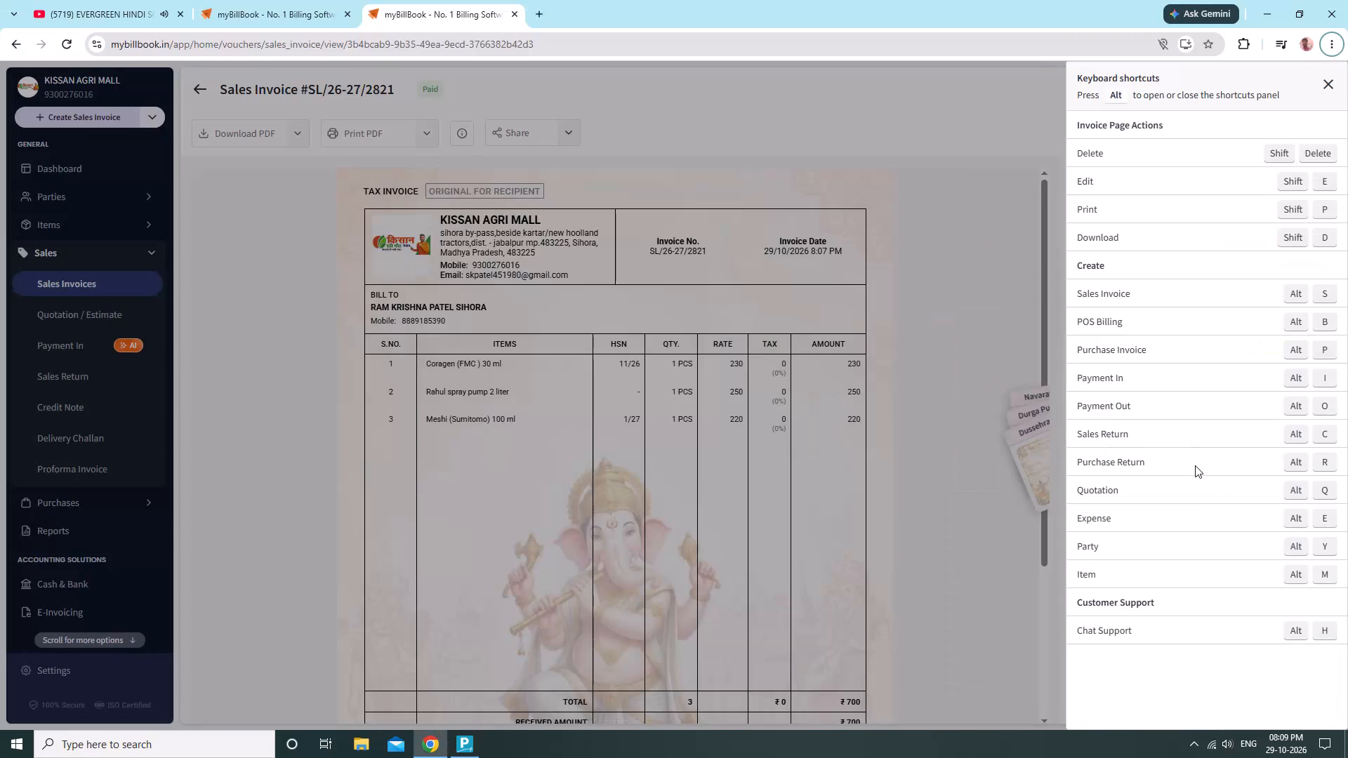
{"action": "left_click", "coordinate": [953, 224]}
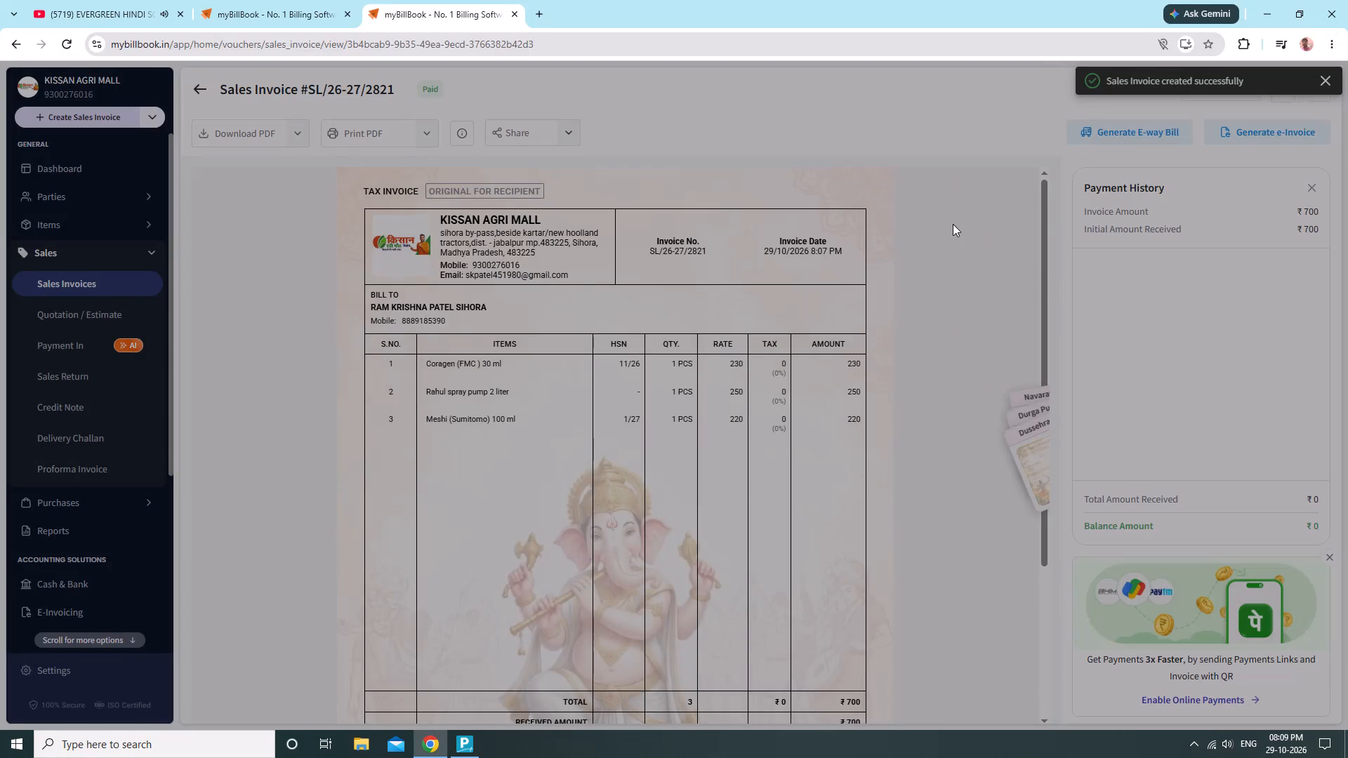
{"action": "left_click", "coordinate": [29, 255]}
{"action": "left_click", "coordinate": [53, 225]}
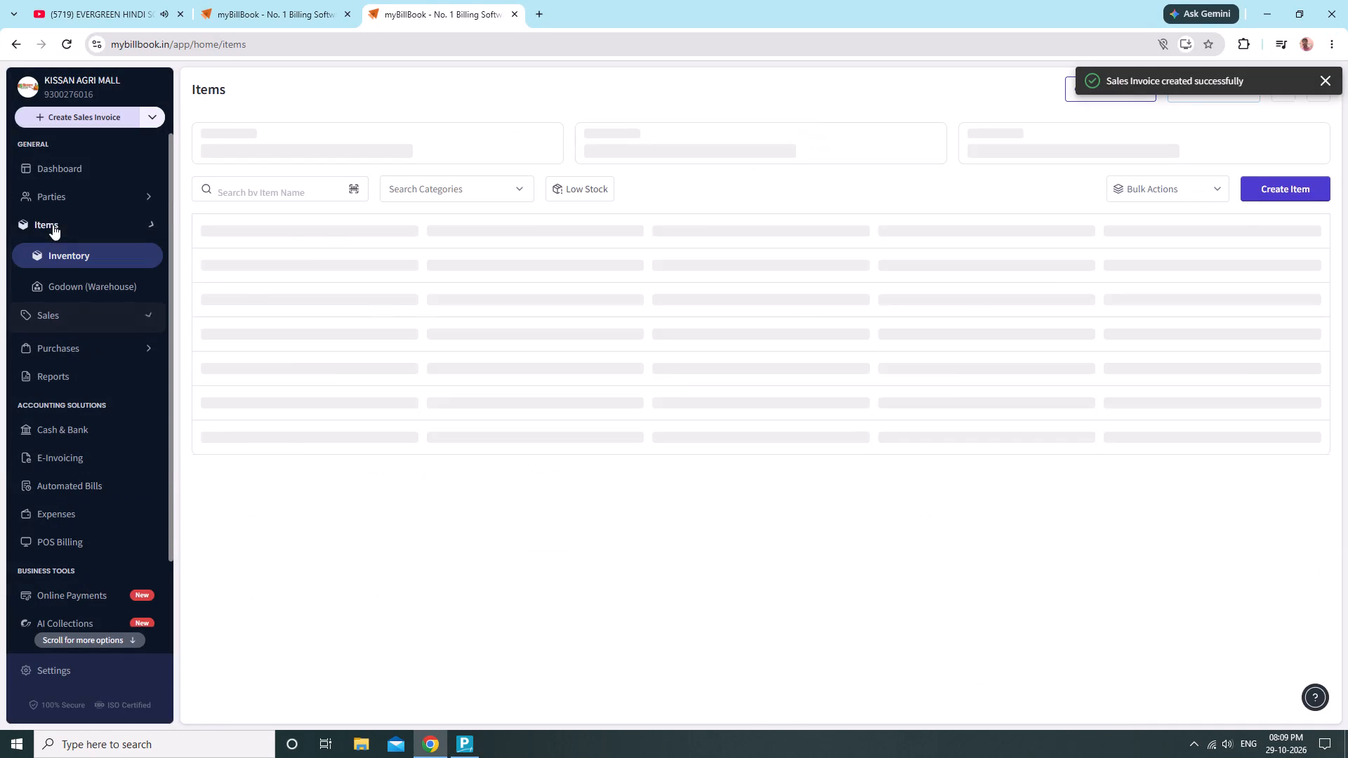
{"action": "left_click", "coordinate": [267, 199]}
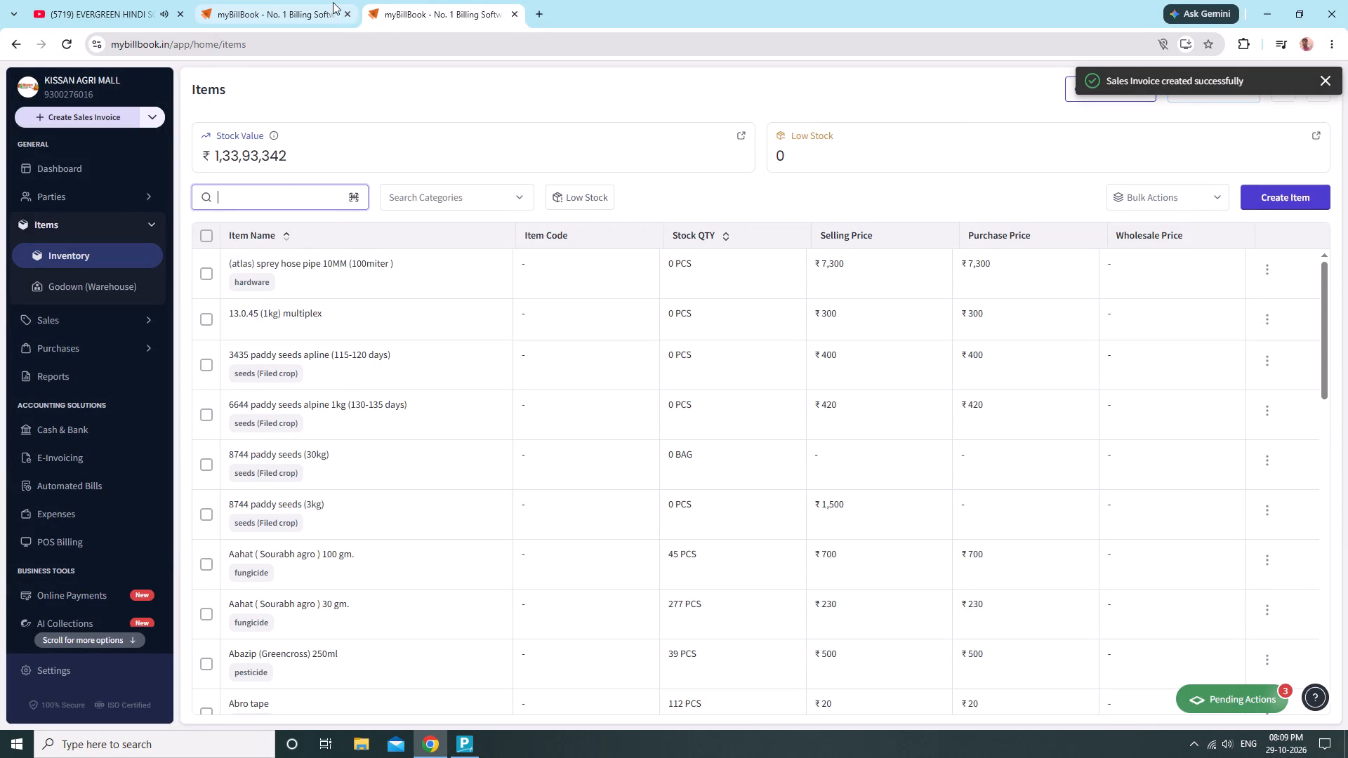
Close both open myBillBook tabs and reopen myBillBook in a new browser tab.
{"action": "left_click", "coordinate": [350, 16]}
{"action": "left_click", "coordinate": [350, 16]}
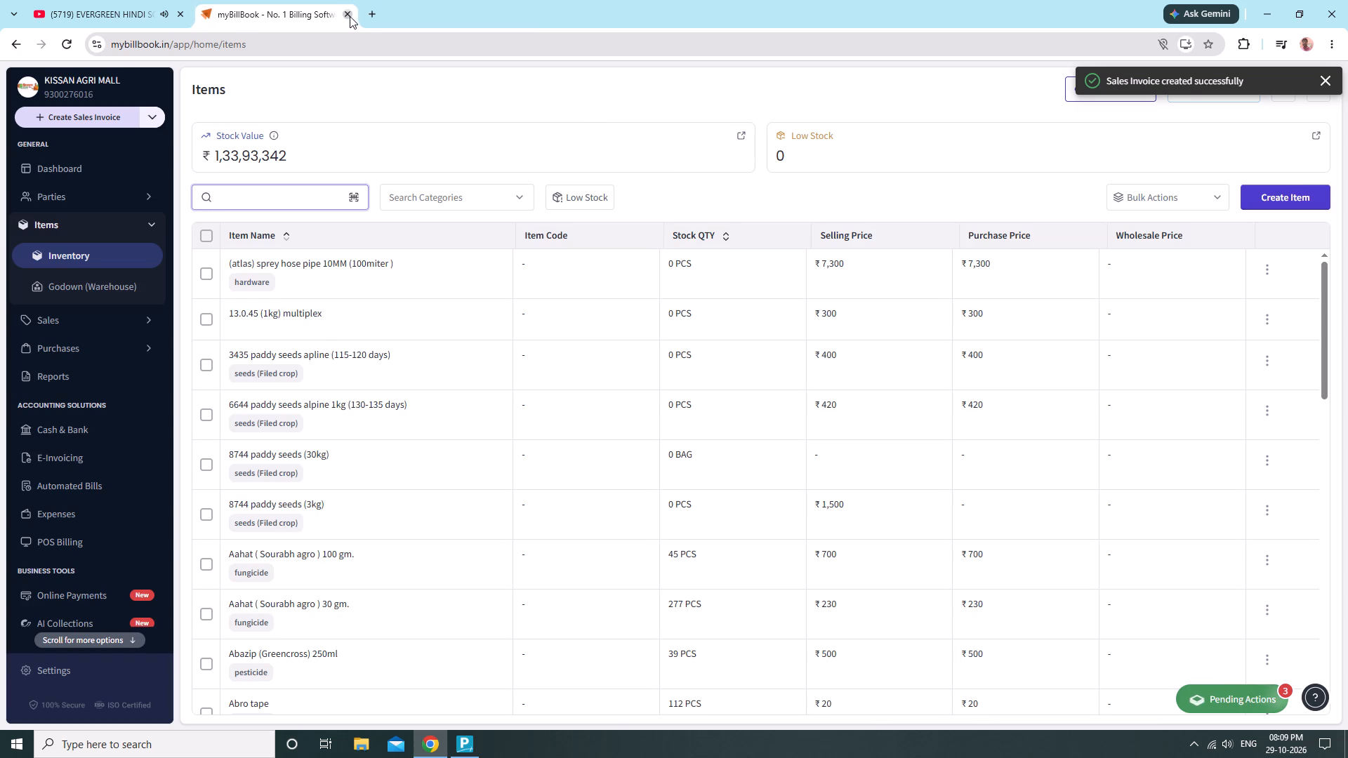
{"action": "left_click", "coordinate": [203, 8]}
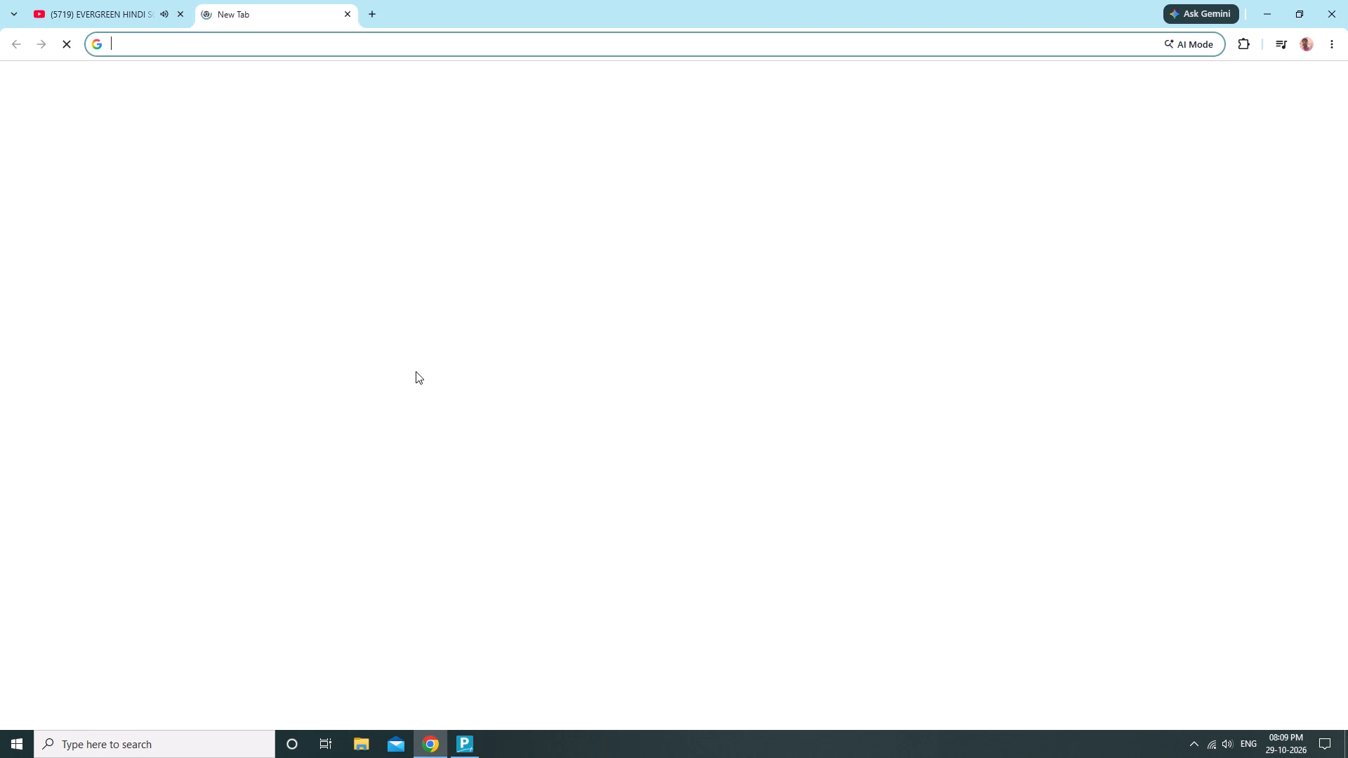
{"action": "double_click", "coordinate": [590, 398]}
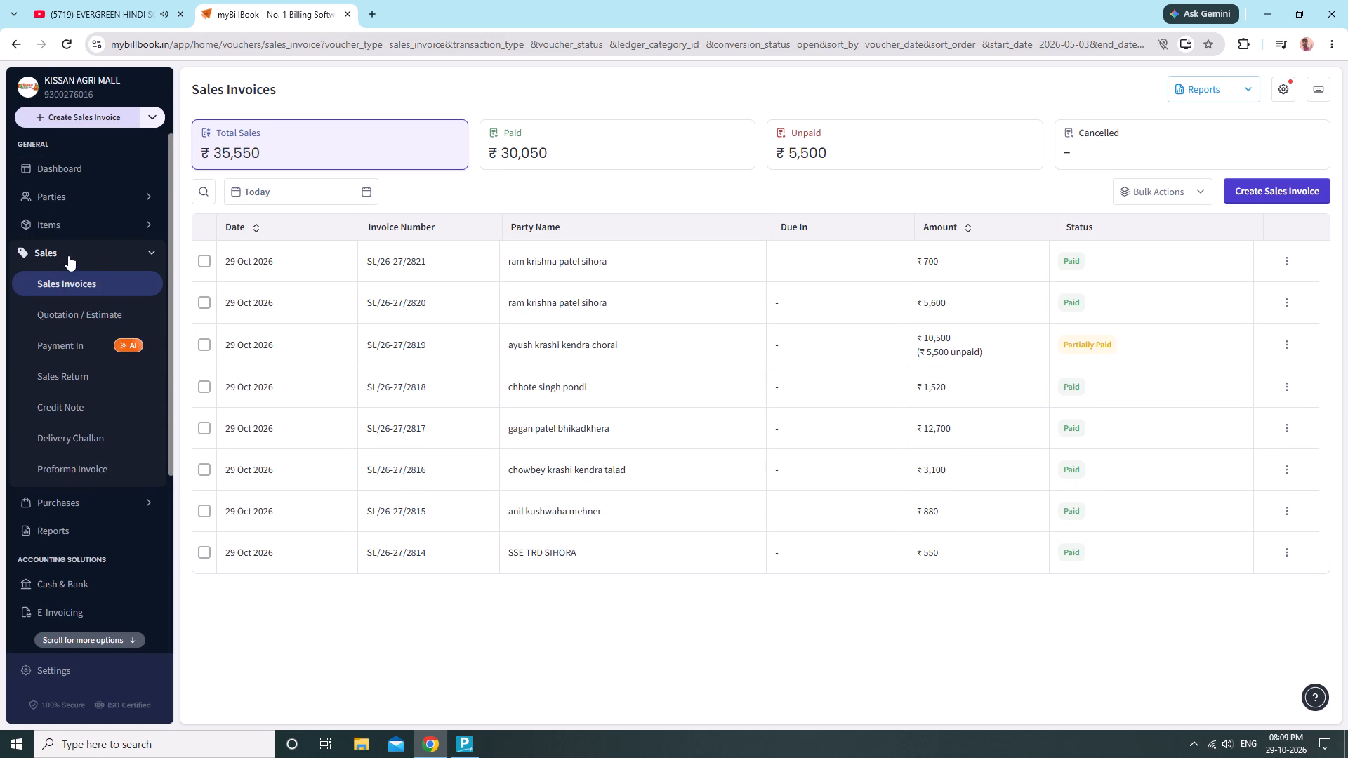
Search the inventory for meshi, edit the item Meshi (Sumitomo) 100 ml, set its sales price to 150 and save it.
{"action": "left_click", "coordinate": [74, 224]}
{"action": "left_click", "coordinate": [274, 204]}
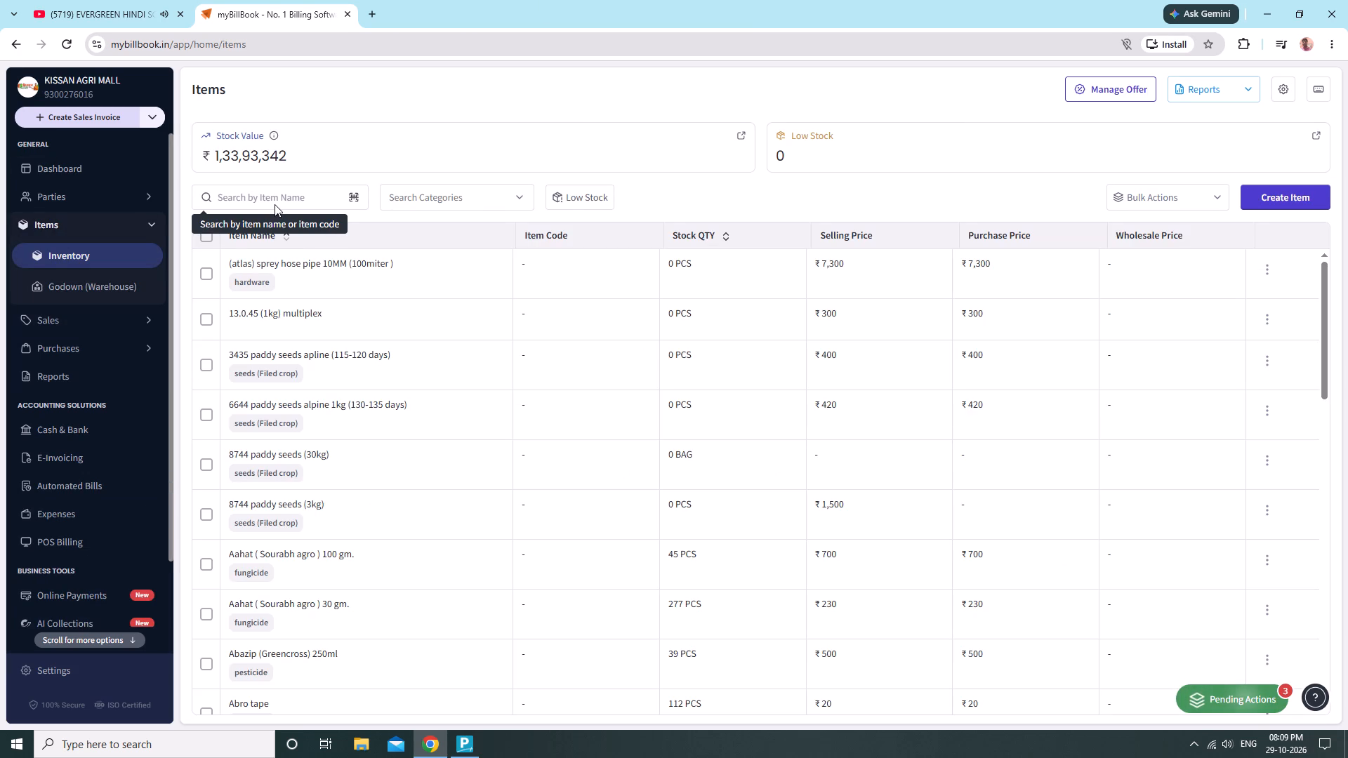
{"action": "left_click", "coordinate": [279, 194]}
{"action": "type", "text": "meshi"}
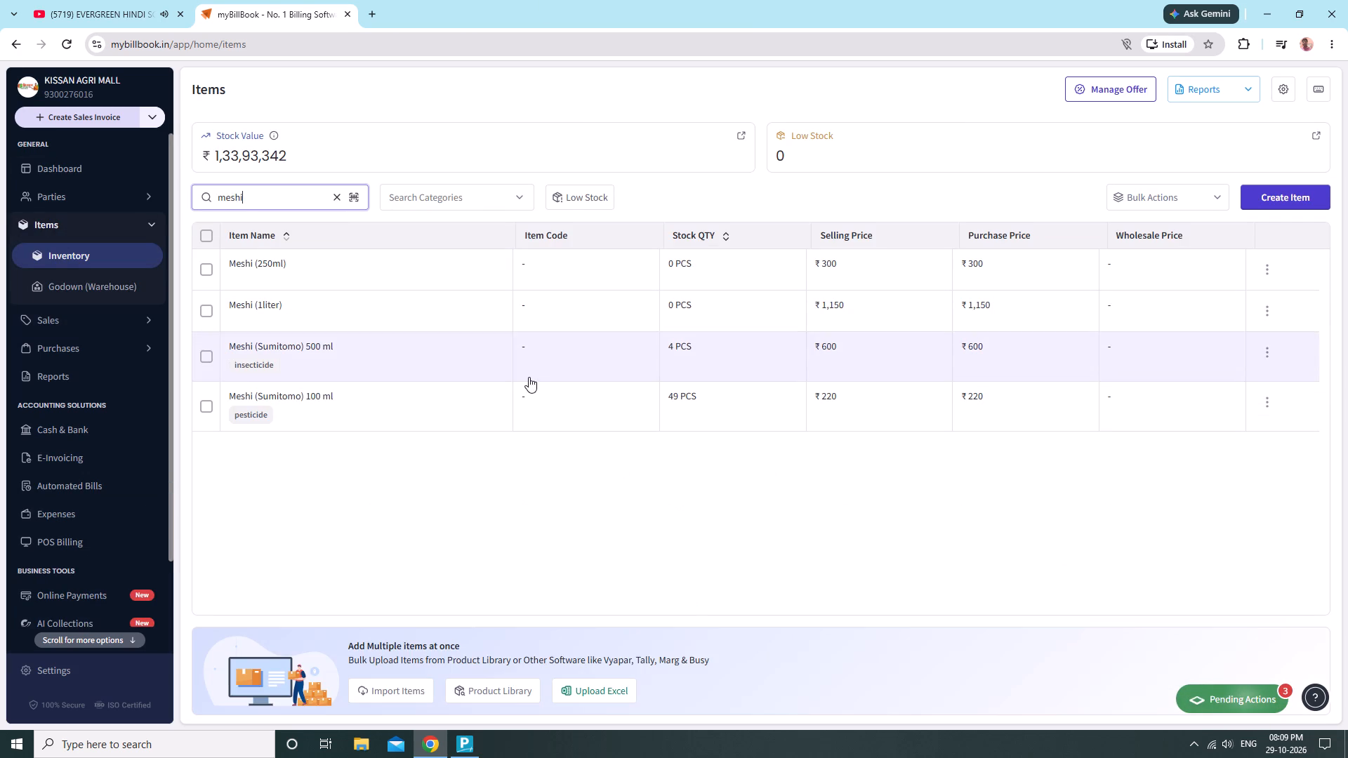
{"action": "left_click", "coordinate": [1262, 397]}
{"action": "left_click", "coordinate": [1257, 427]}
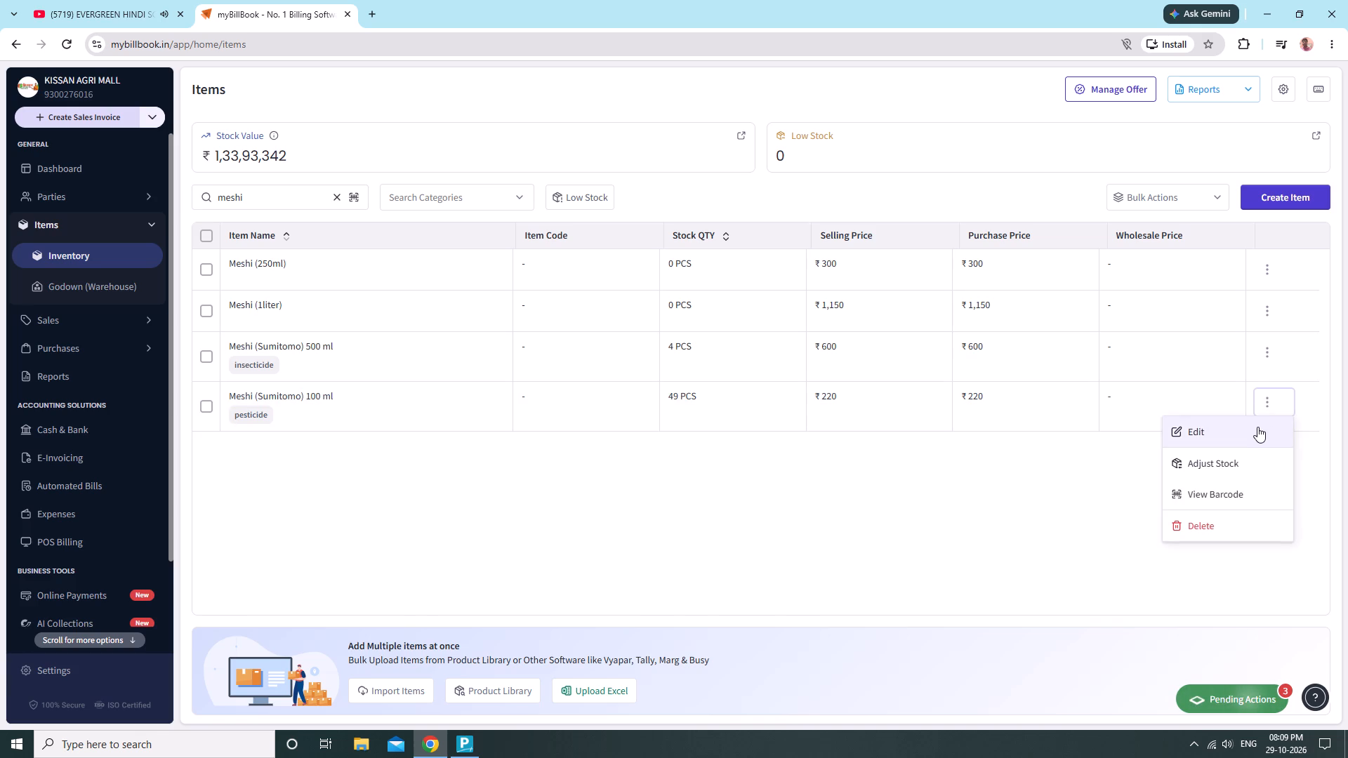
{"action": "left_click", "coordinate": [627, 400]}
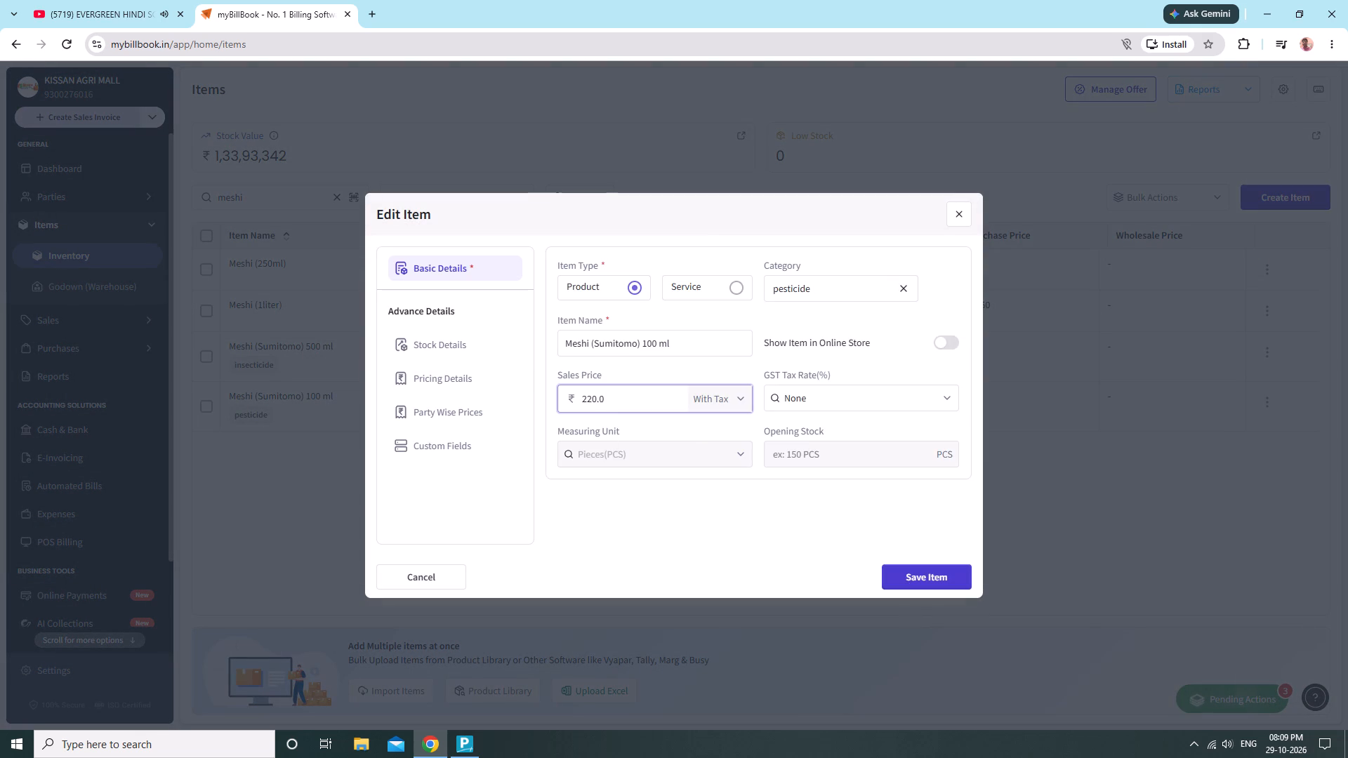
{"action": "key", "text": "BackSpace"}
{"action": "key", "text": "BackSpace"}
{"action": "key", "text": "BackSpace"}
{"action": "key", "text": "BackSpace"}
{"action": "key", "text": "BackSpace"}
{"action": "type", "text": "150"}
{"action": "left_click", "coordinate": [937, 582]}
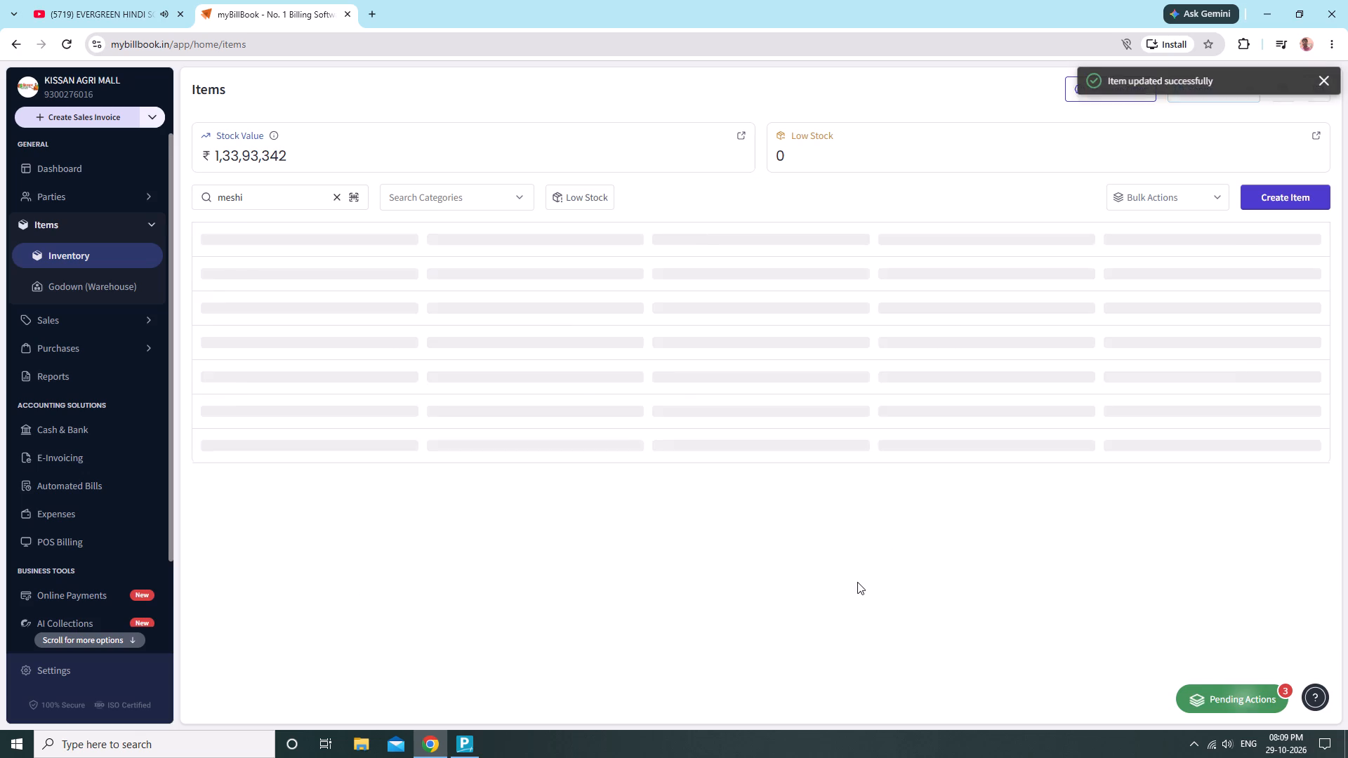
{"action": "left_click", "coordinate": [263, 458]}
Filter the sales invoices list to Today and open invoice SL/26-27/2821.
{"action": "left_click", "coordinate": [61, 321]}
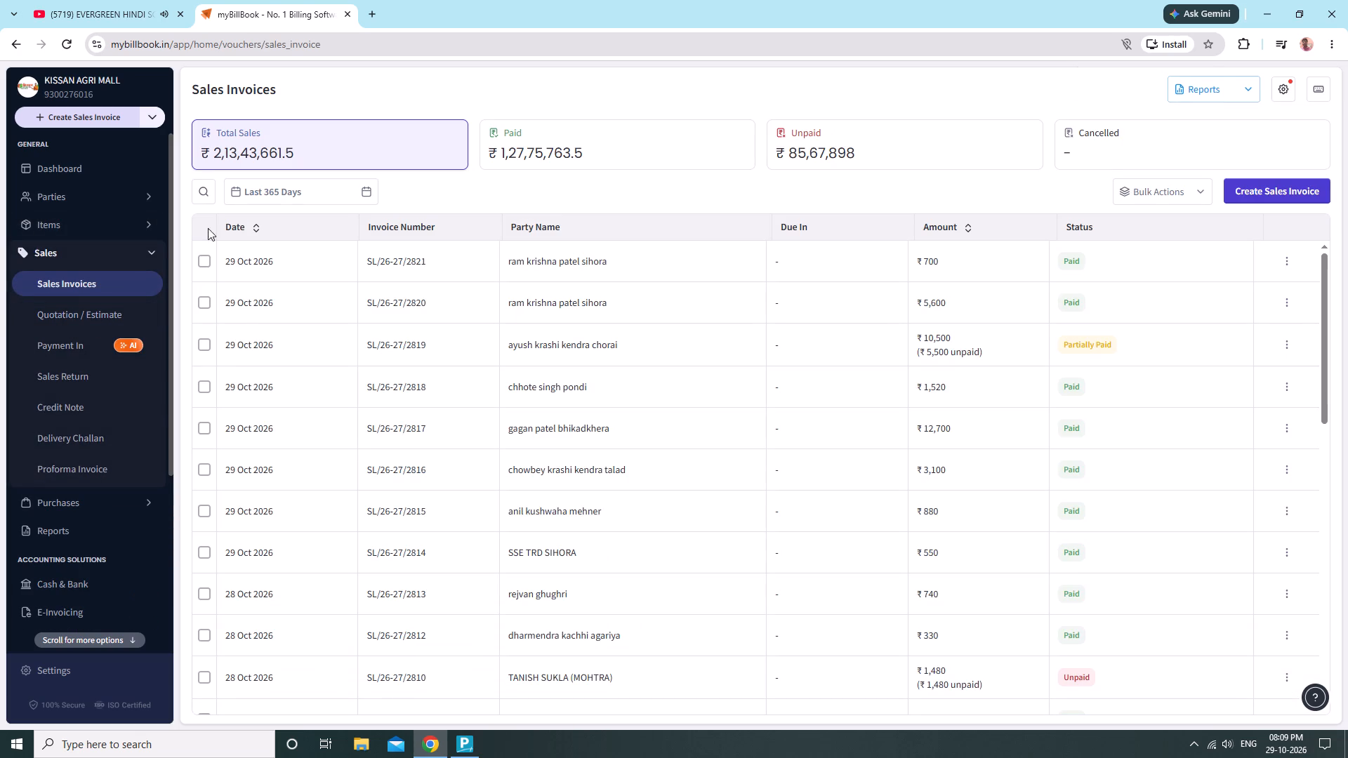
{"action": "left_click", "coordinate": [270, 189]}
{"action": "left_click", "coordinate": [336, 222]}
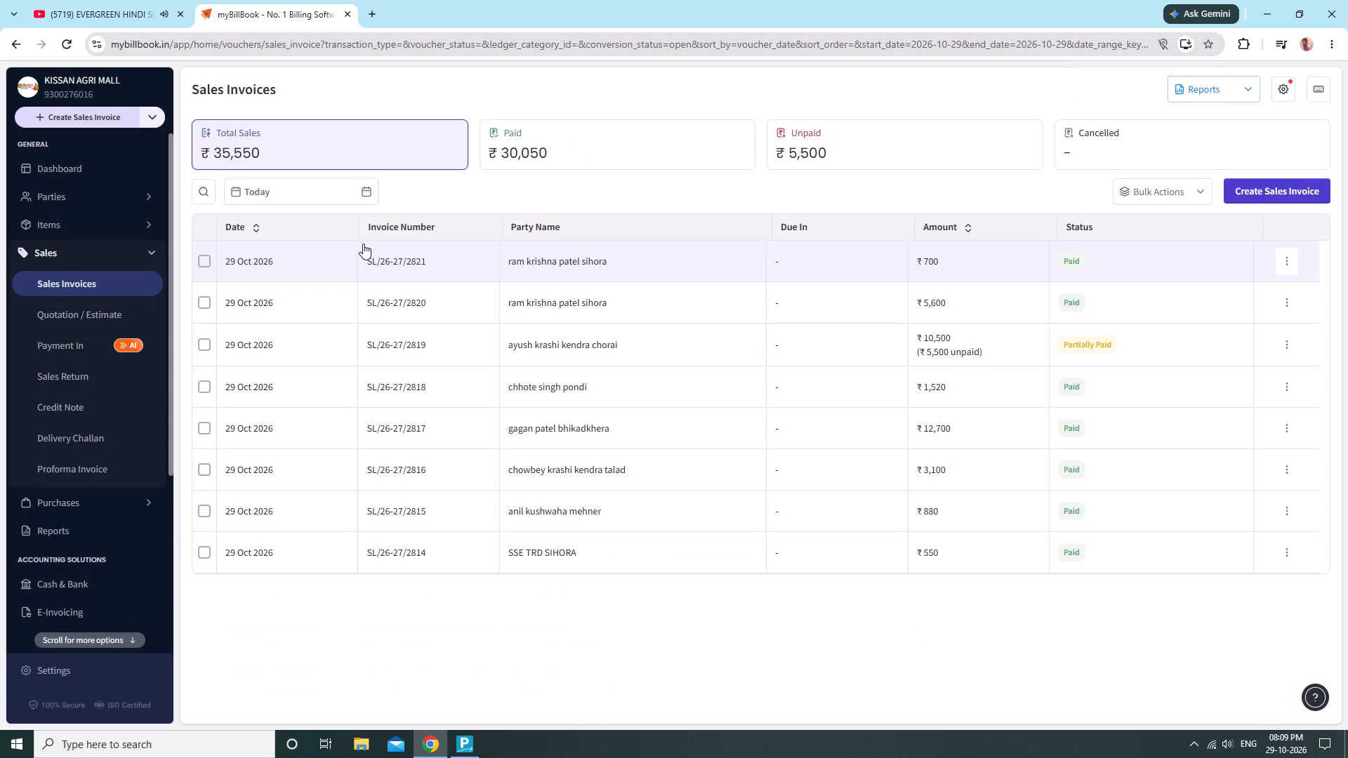
{"action": "left_click", "coordinate": [838, 259]}
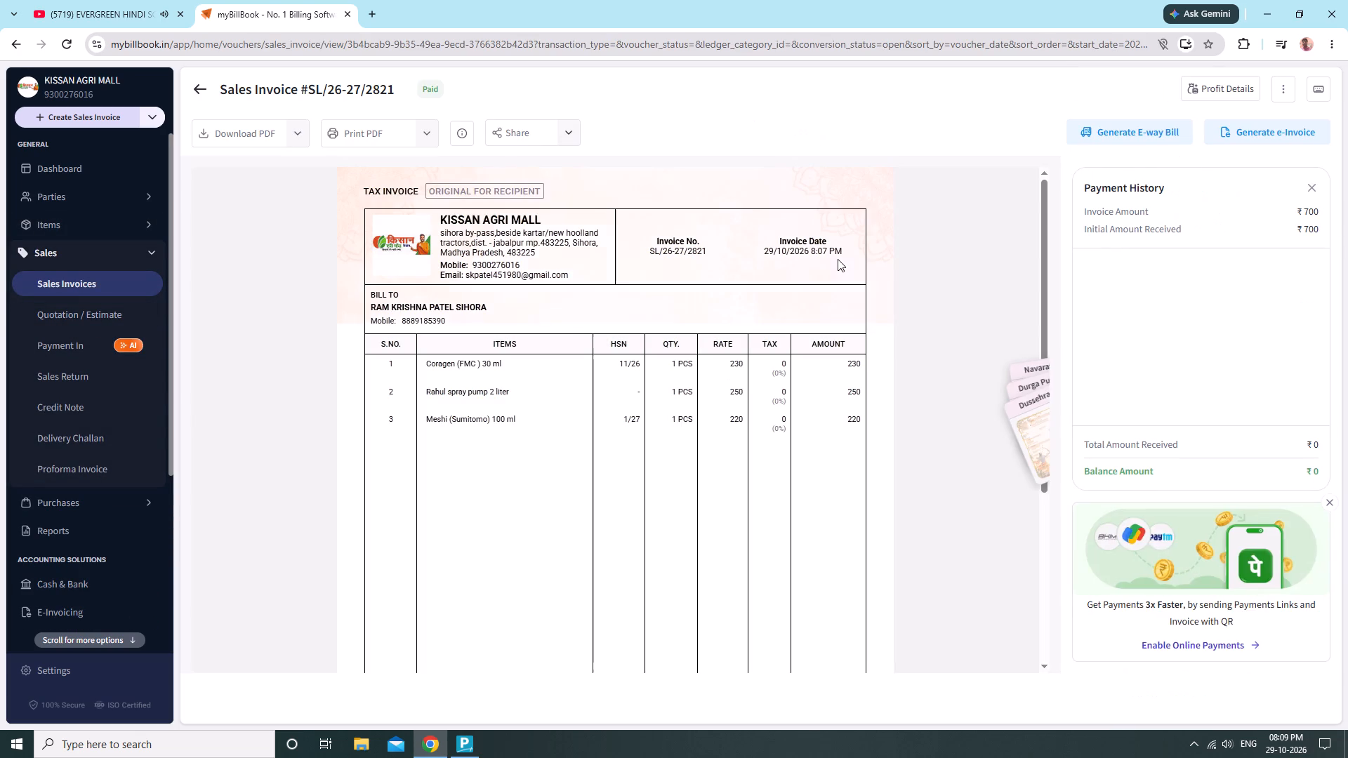
Edit invoice SL/26-27/2821, set the Meshi (Sumitomo) 100 ml price per item to 120 and save the update.
{"action": "left_click", "coordinate": [1274, 96]}
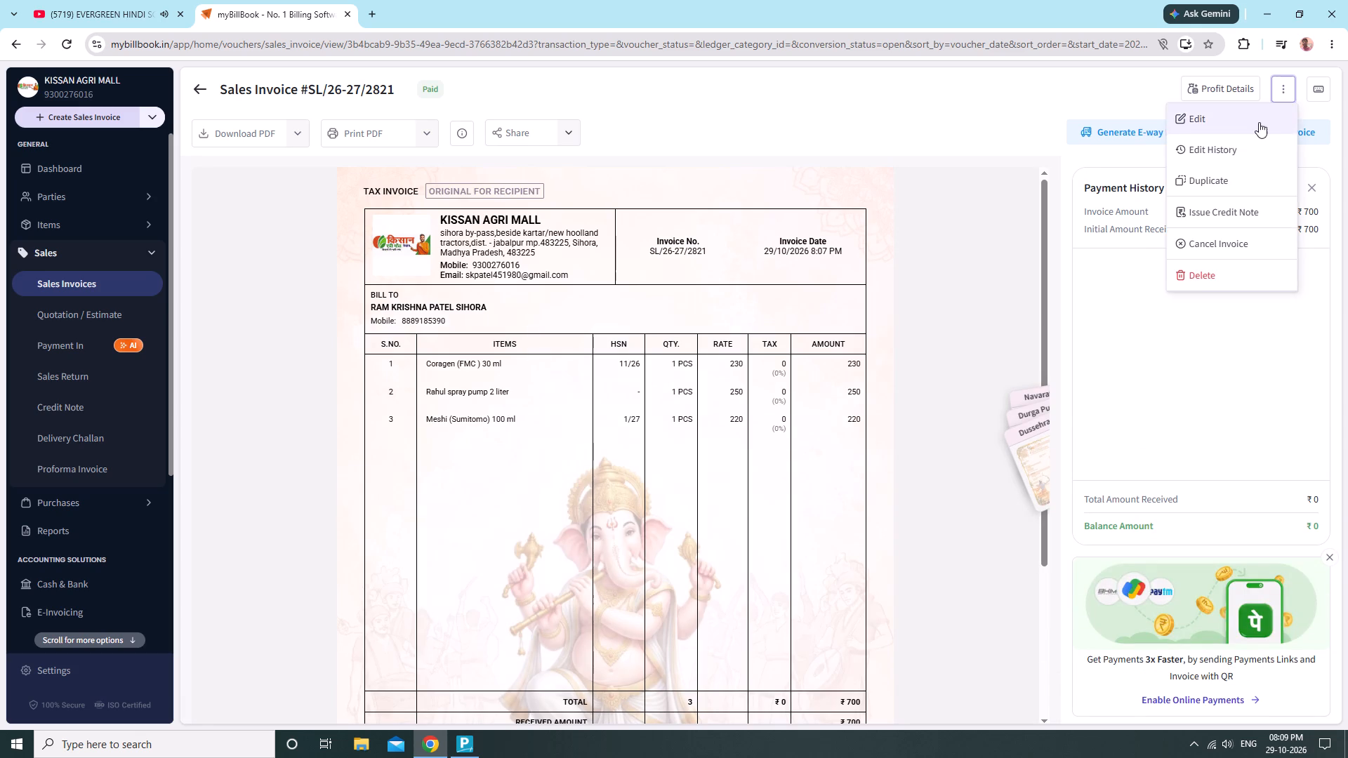
{"action": "left_click", "coordinate": [1259, 122]}
{"action": "scroll", "coordinate": [859, 603], "scroll_direction": "down", "scroll_amount": 2}
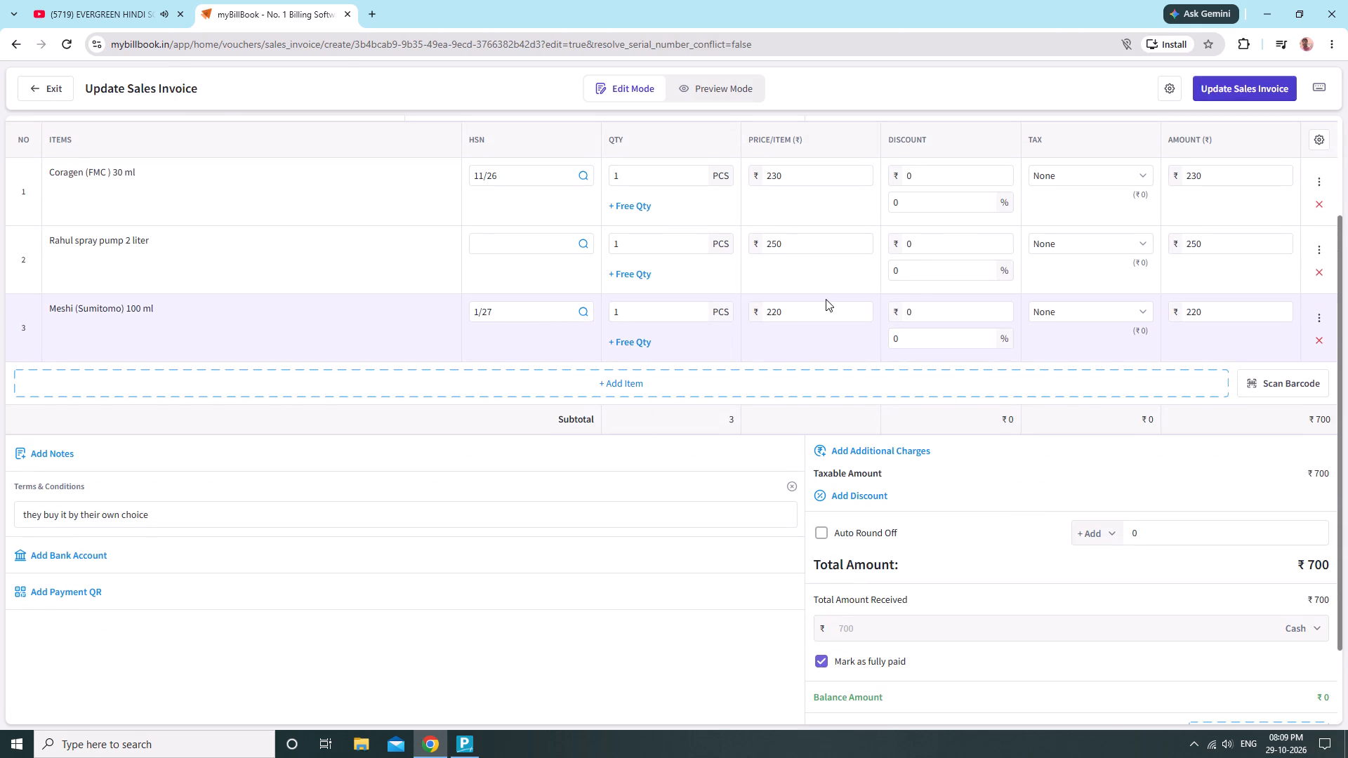
{"action": "left_click", "coordinate": [826, 299]}
{"action": "left_click", "coordinate": [807, 317]}
{"action": "key", "text": "BackSpace"}
{"action": "key", "text": "BackSpace"}
{"action": "key", "text": "BackSpace"}
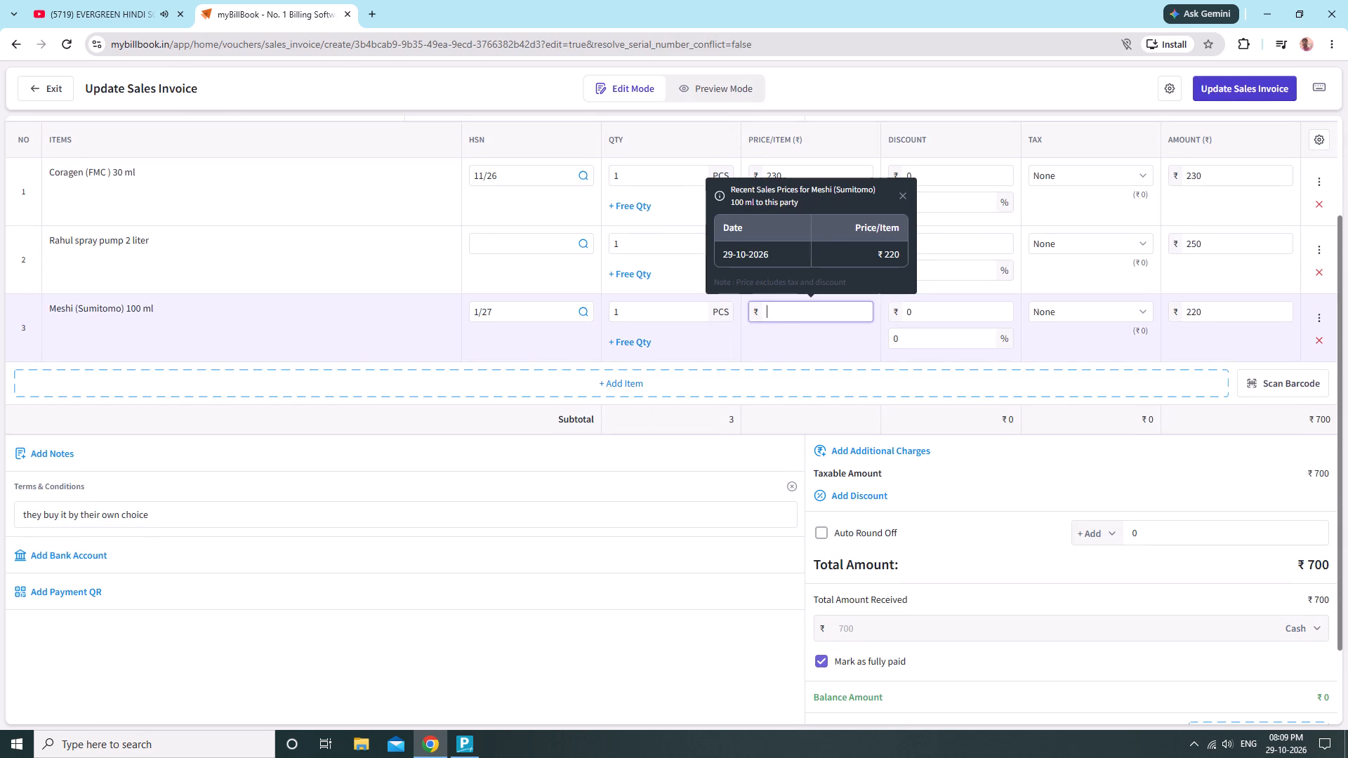
{"action": "type", "text": "120"}
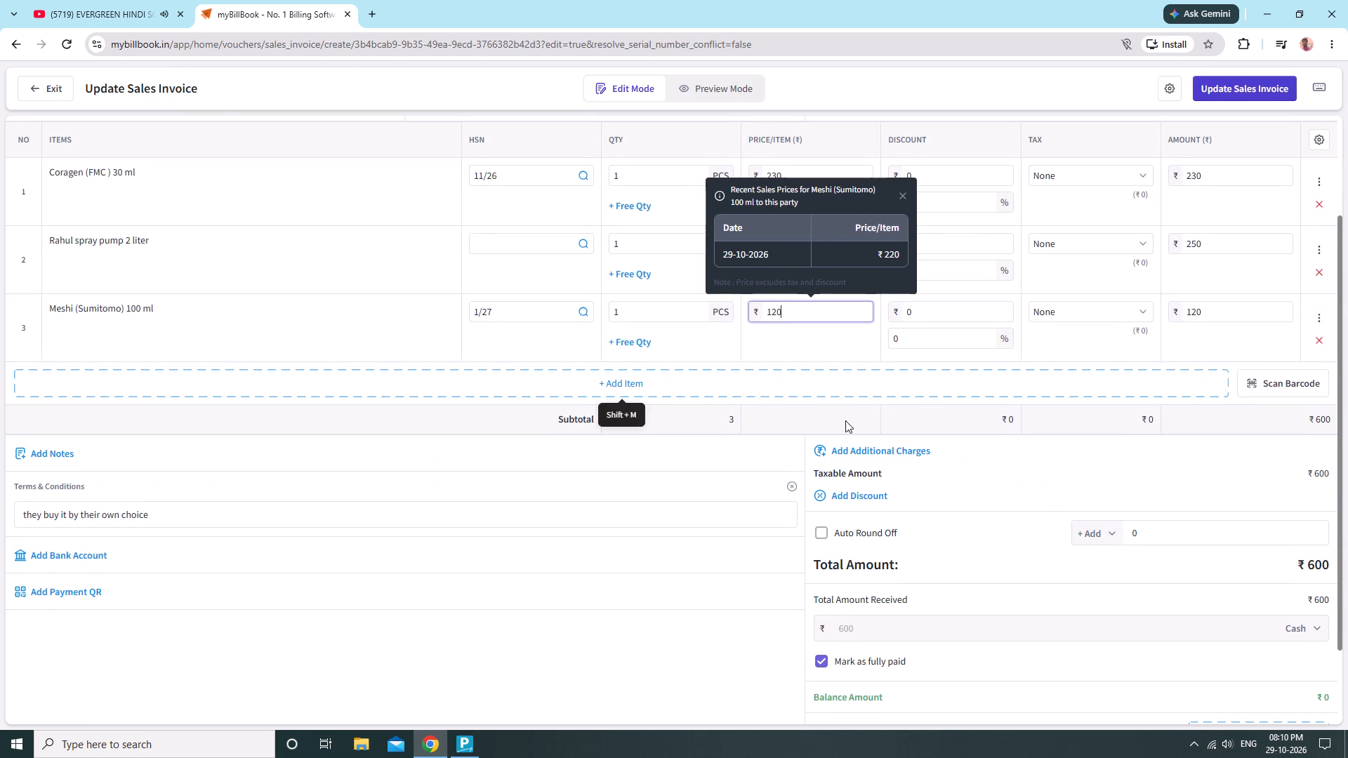
{"action": "scroll", "coordinate": [845, 420], "scroll_direction": "down", "scroll_amount": 3}
{"action": "scroll", "coordinate": [851, 514], "scroll_direction": "up", "scroll_amount": 4}
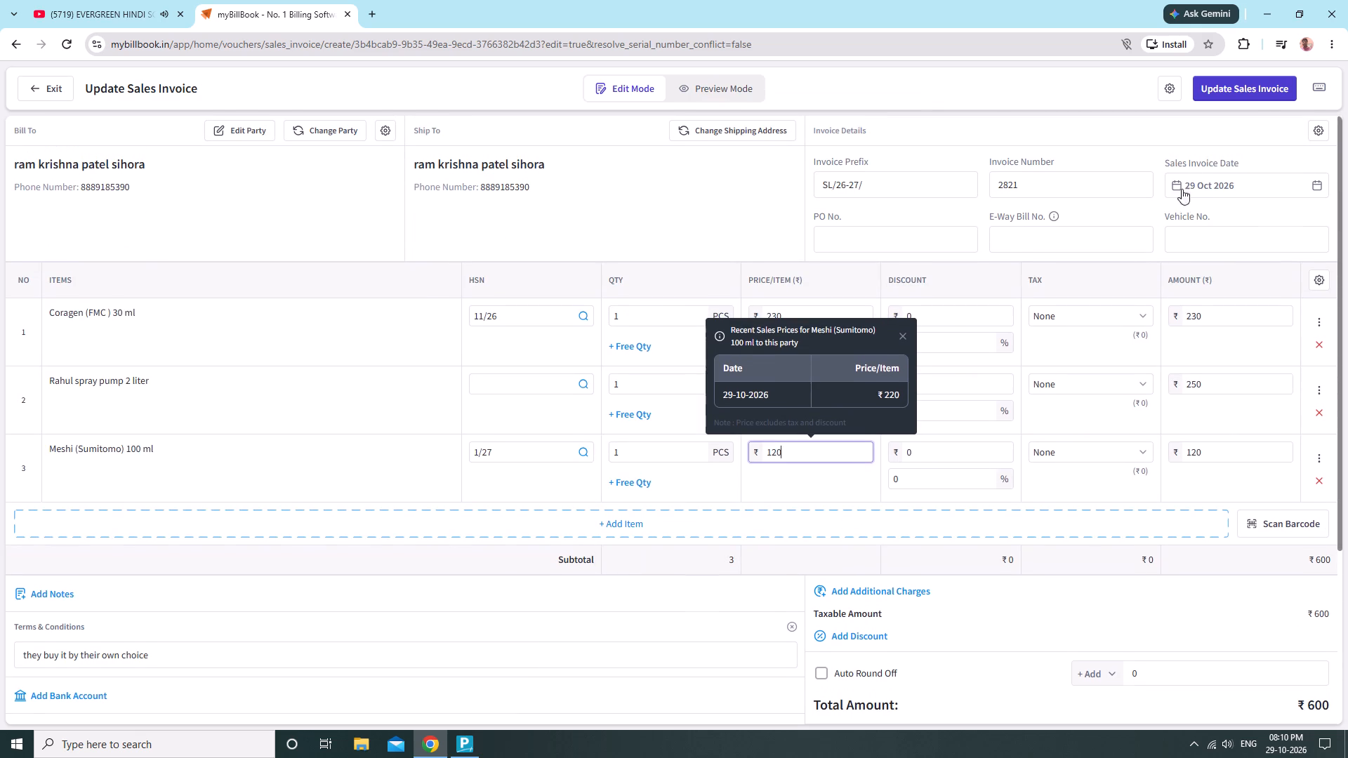
{"action": "left_click", "coordinate": [1254, 99]}
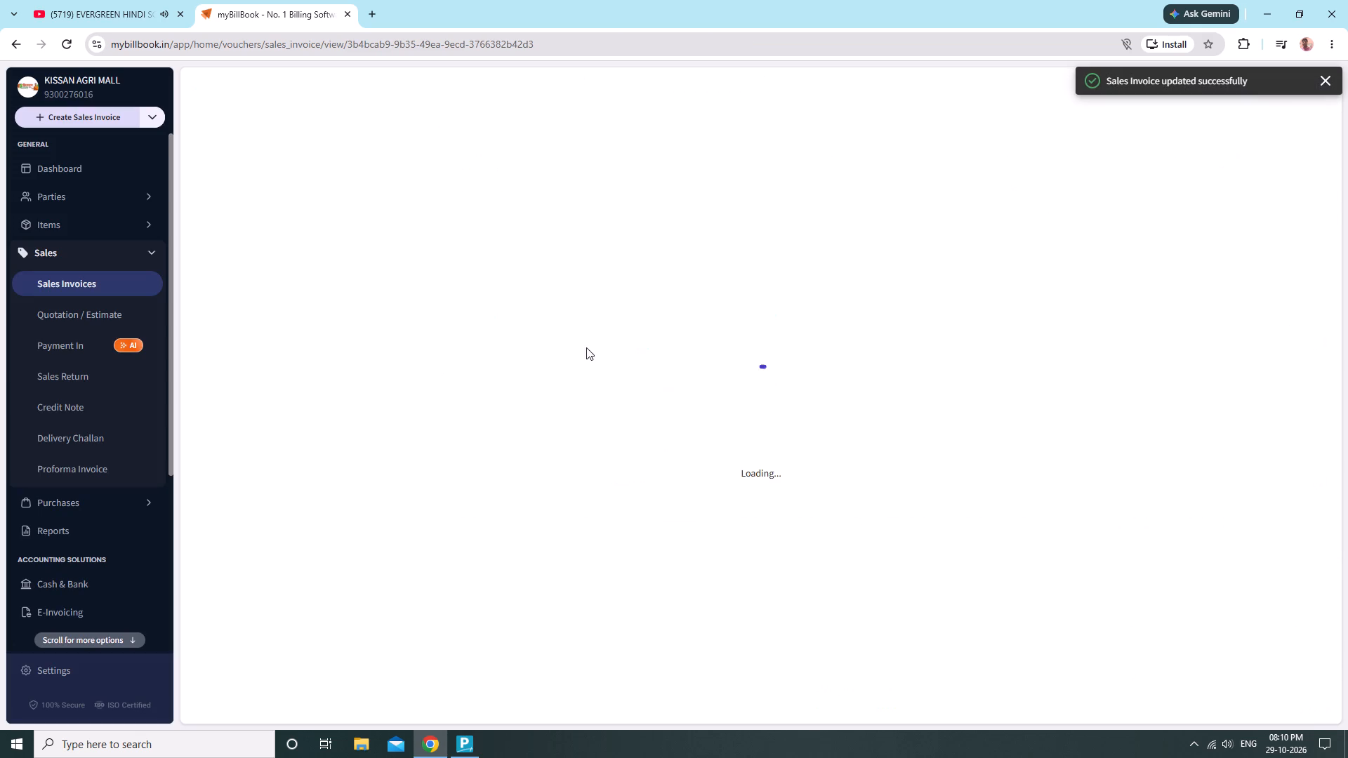
Return to the sales invoices list and filter it to Today.
{"action": "left_click", "coordinate": [21, 244]}
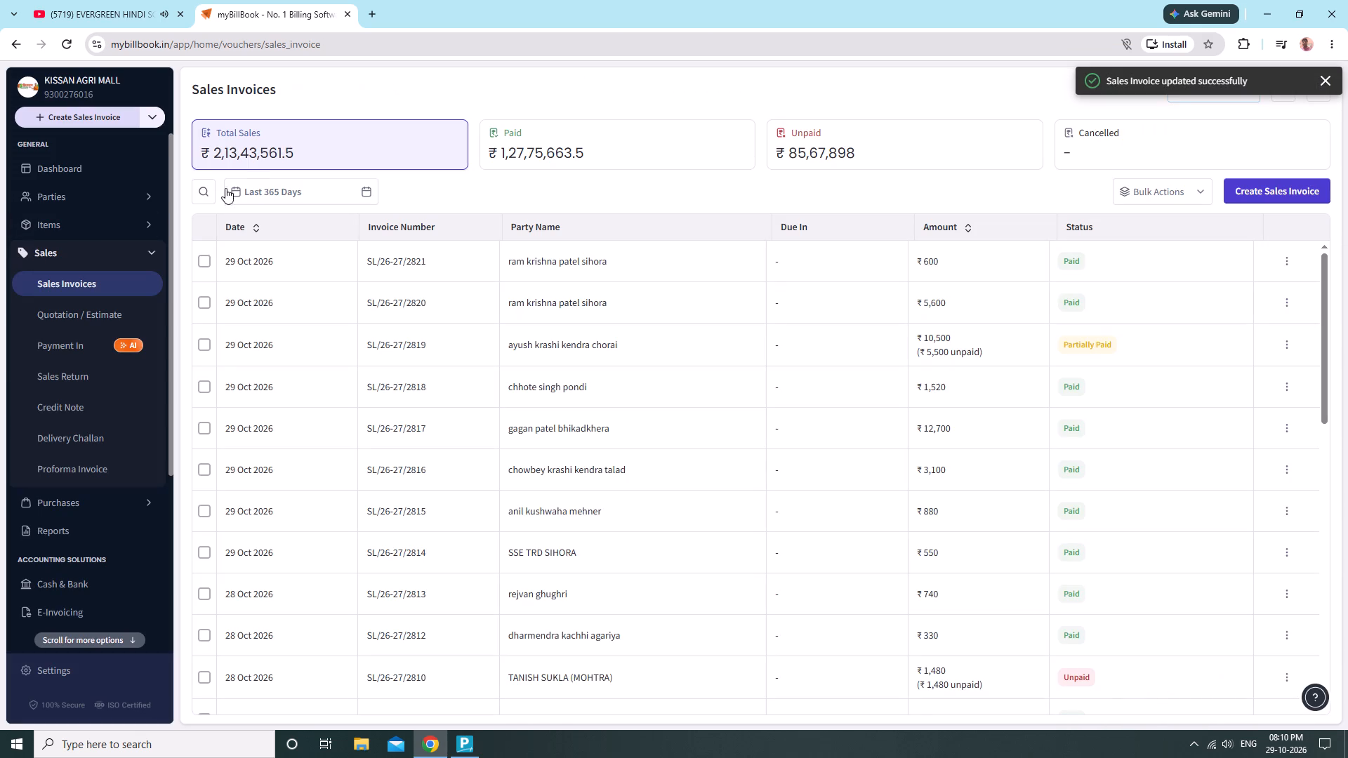
{"action": "left_click", "coordinate": [263, 182]}
{"action": "left_click", "coordinate": [305, 221]}
{"action": "left_click", "coordinate": [673, 189]}
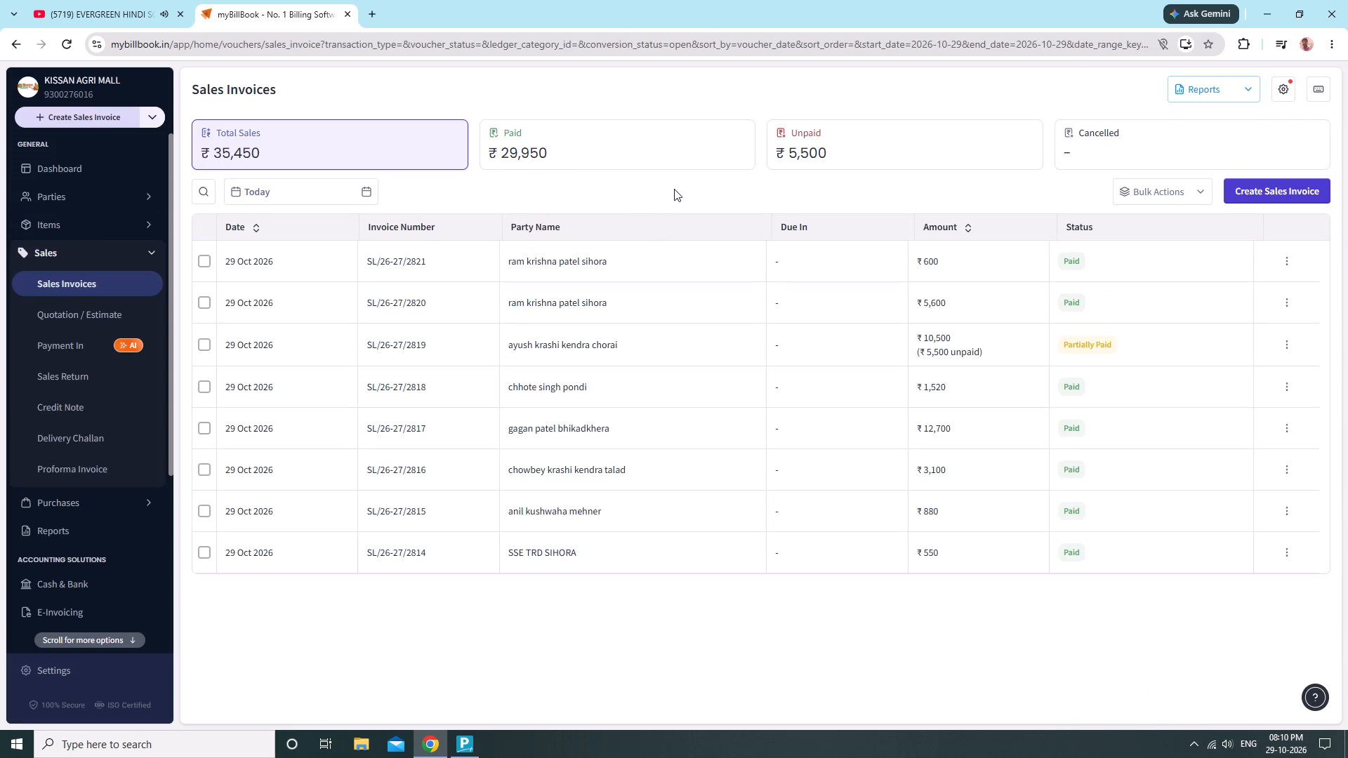
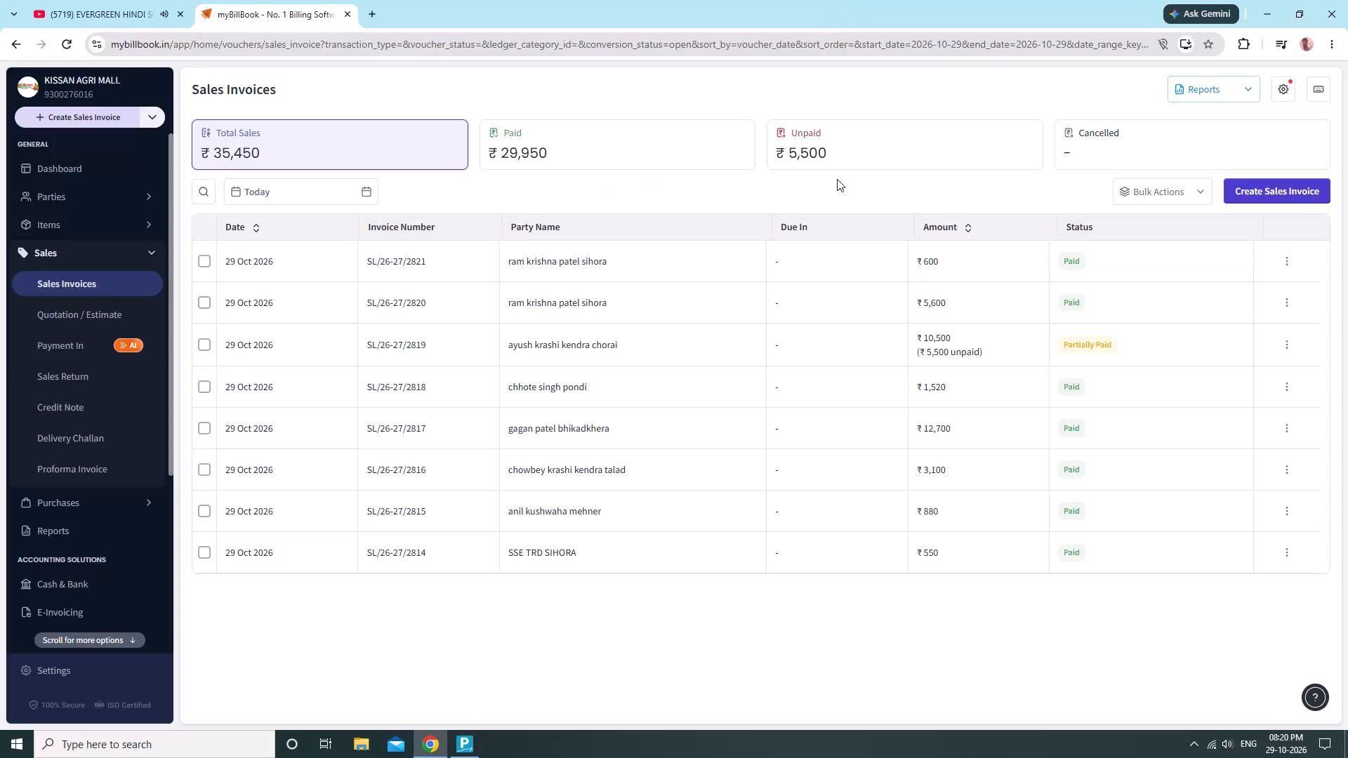
Close the Chrome browser with the invoices list, and quit TallyPrime.
{"action": "left_click", "coordinate": [1347, 14]}
{"action": "left_click", "coordinate": [1330, 1]}
{"action": "left_click", "coordinate": [1337, 4]}
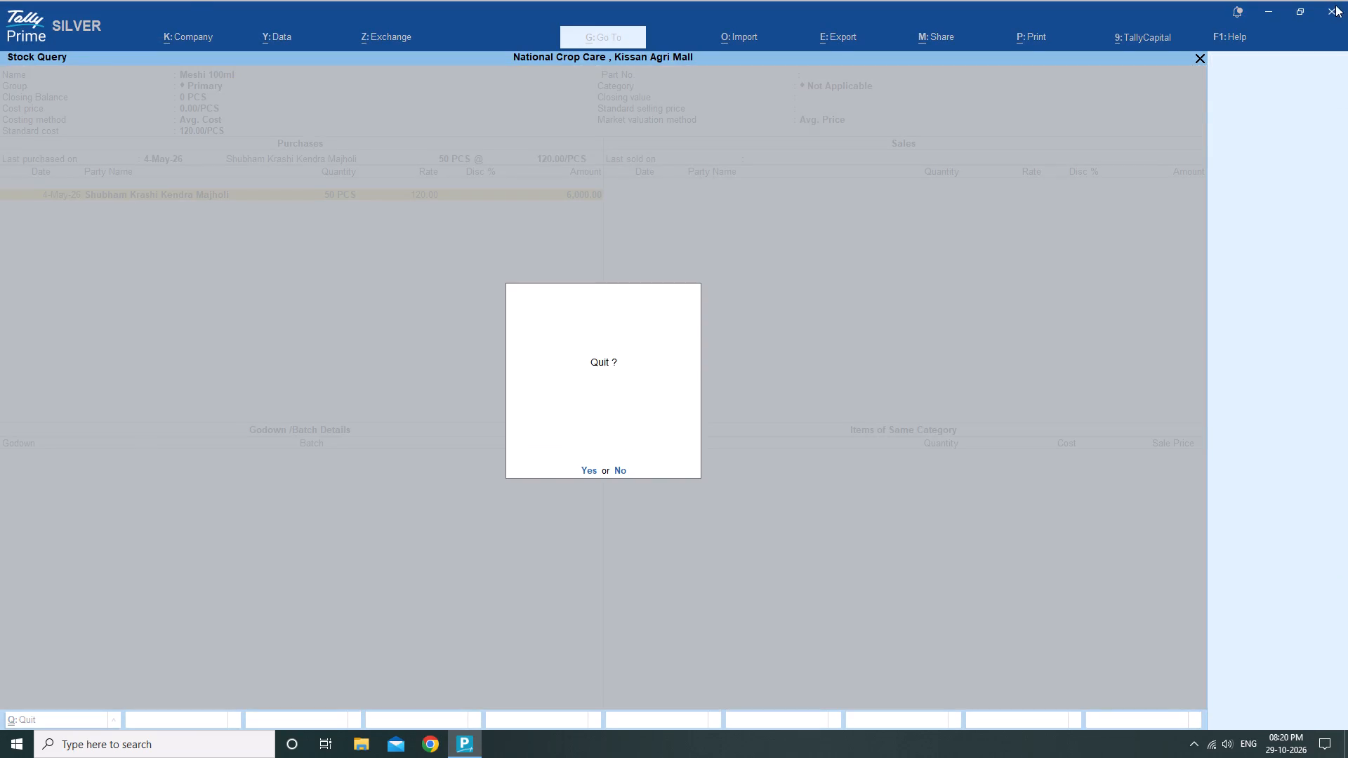
Bring up the Windows power options for sleeping, shutting down or restarting the computer.
{"action": "left_click", "coordinate": [9, 747]}
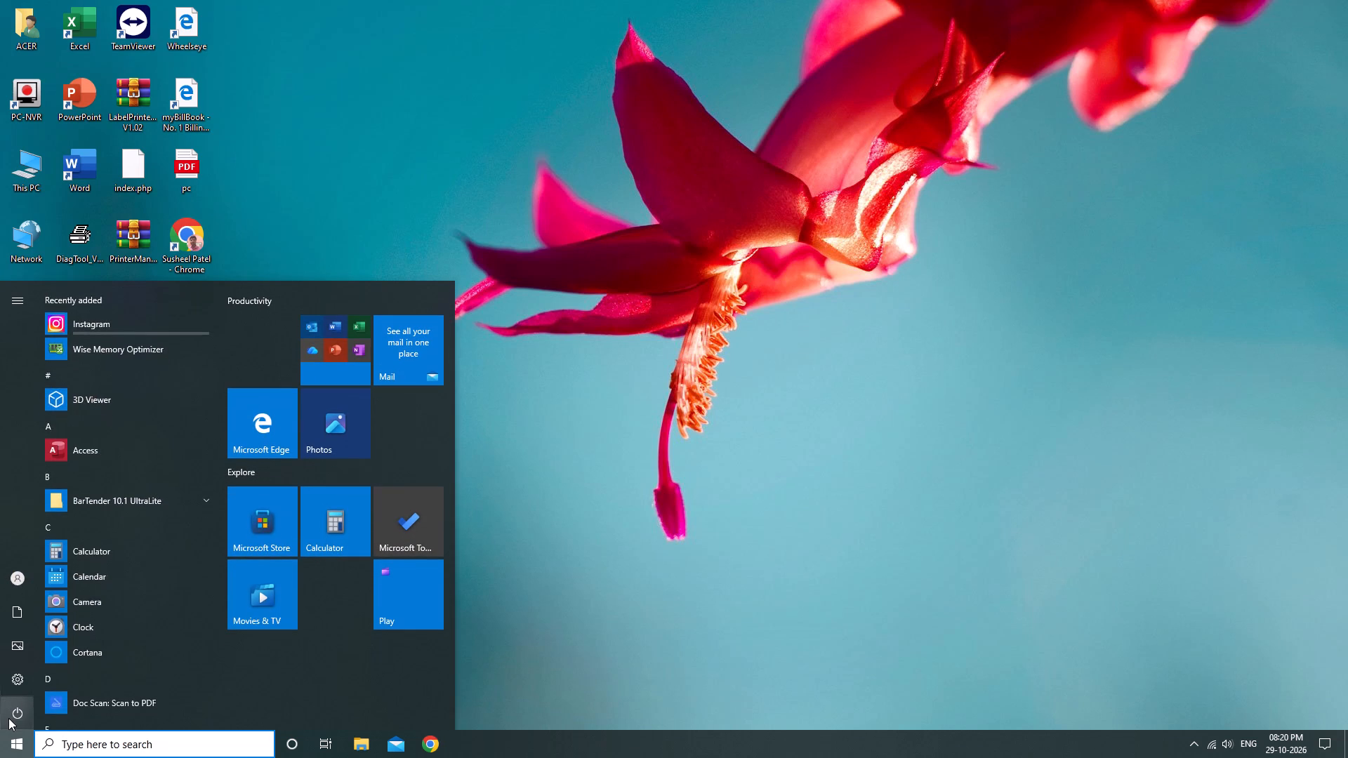
{"action": "left_click", "coordinate": [8, 718]}
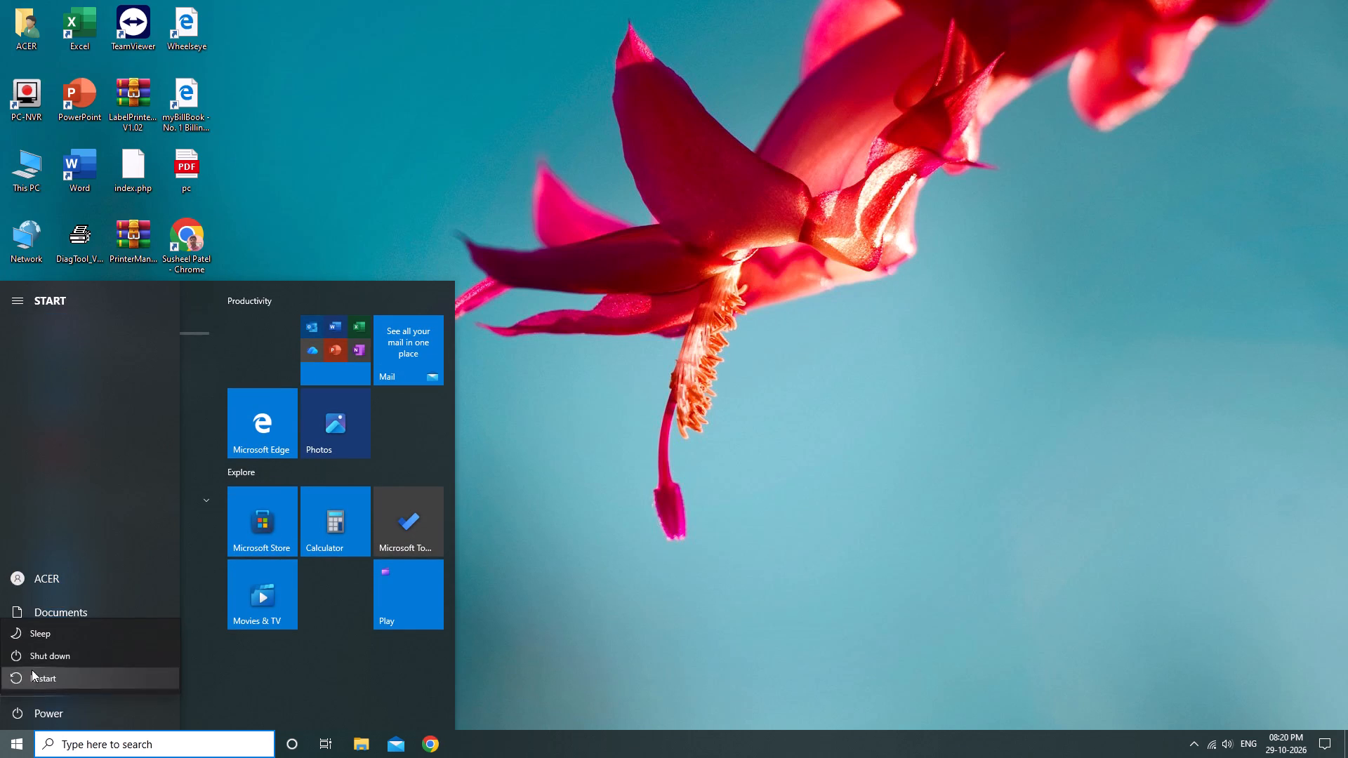